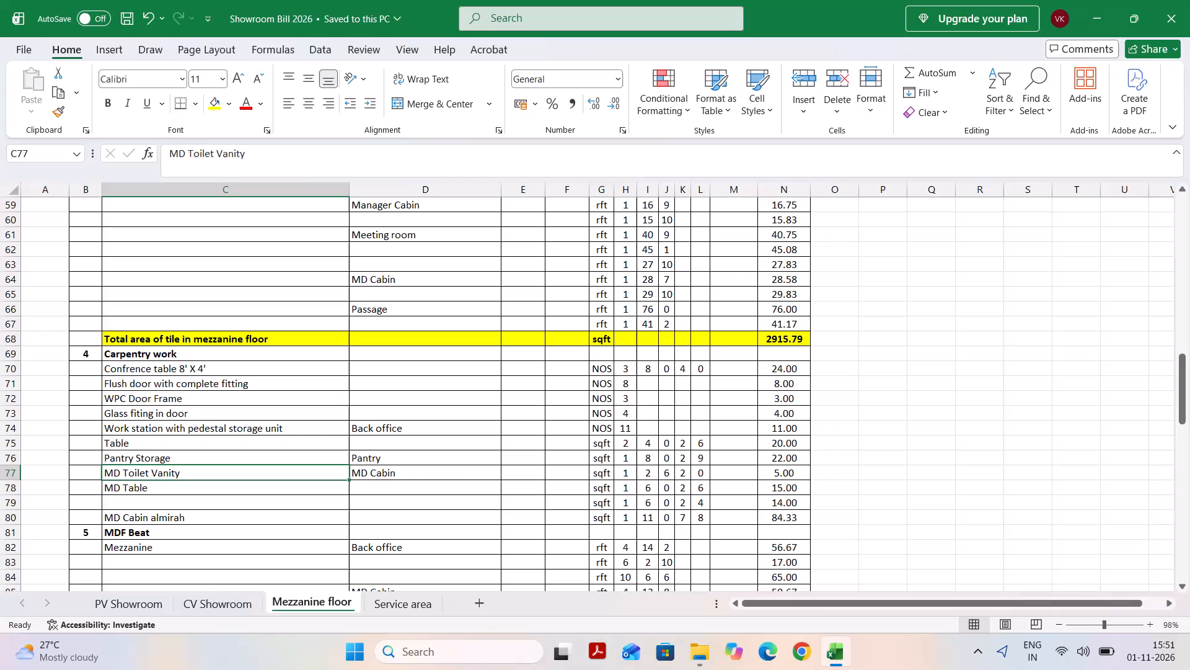
Review the remaining Mezzanine floor items down to the paint total, and the PV Showroom measurement sheet back to its opening ceiling and panelling sections.
scroll(302, 470, down, 2)
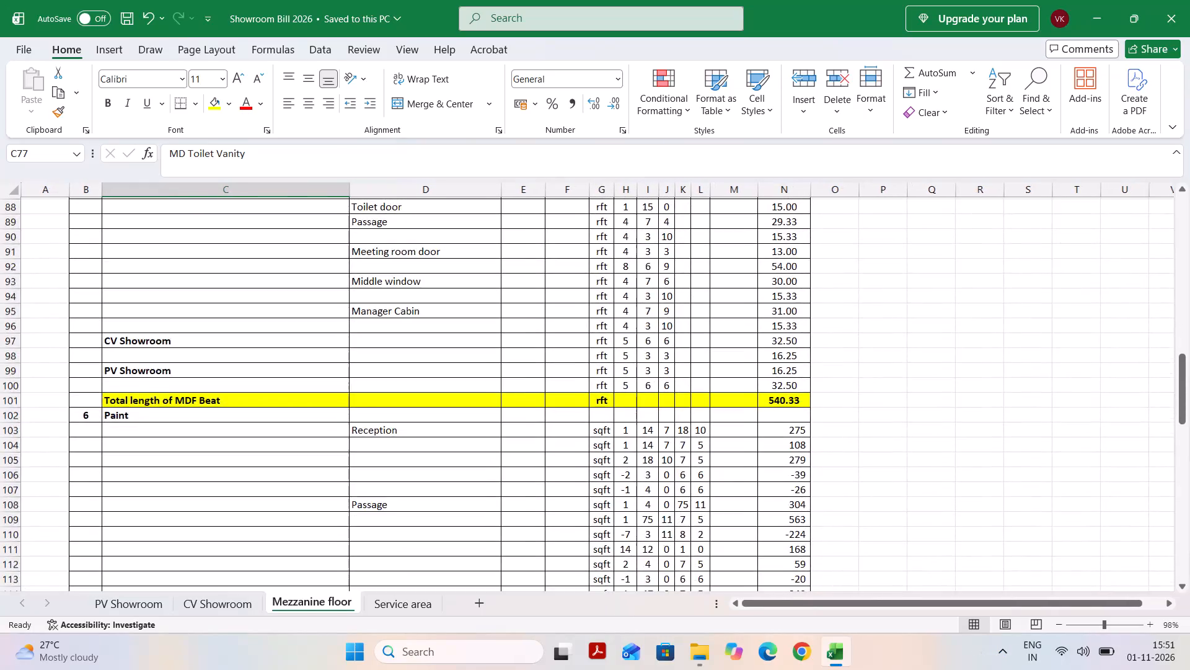
scroll(302, 470, down, 1)
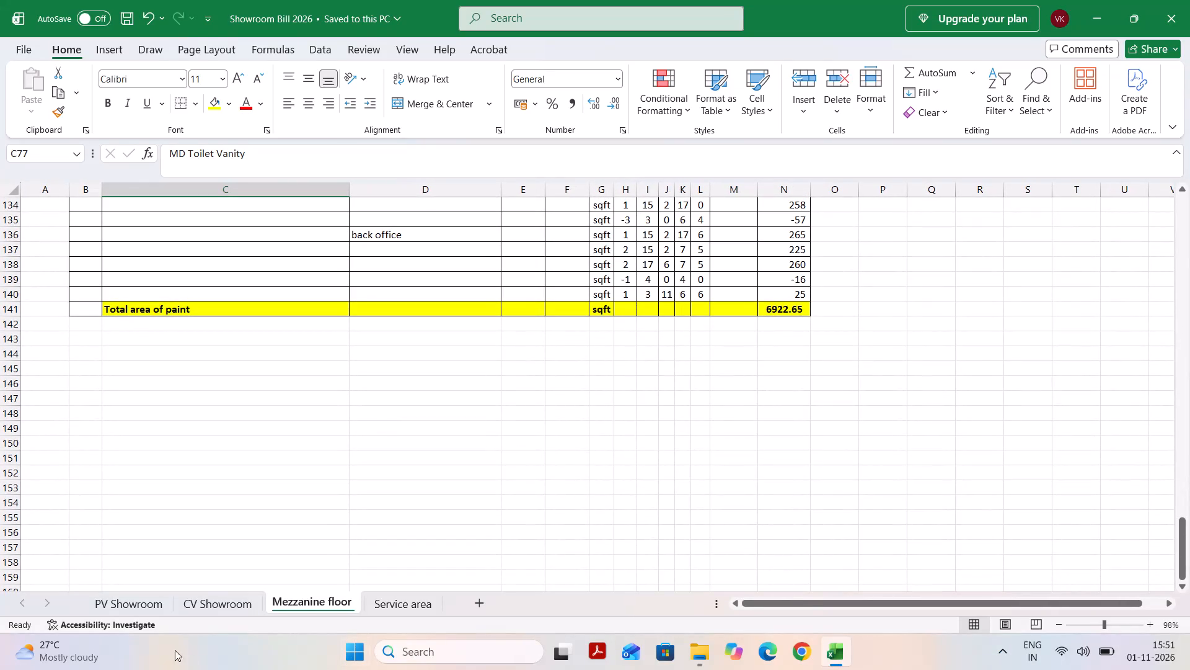
click(131, 597)
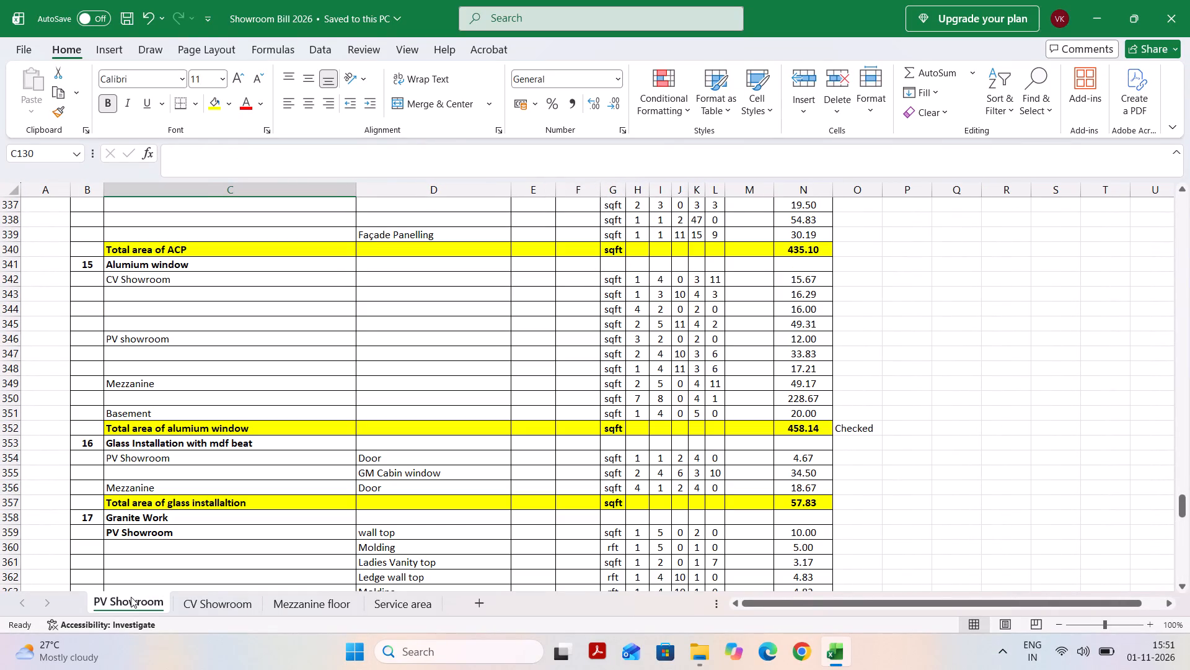
scroll(325, 502, up, 6)
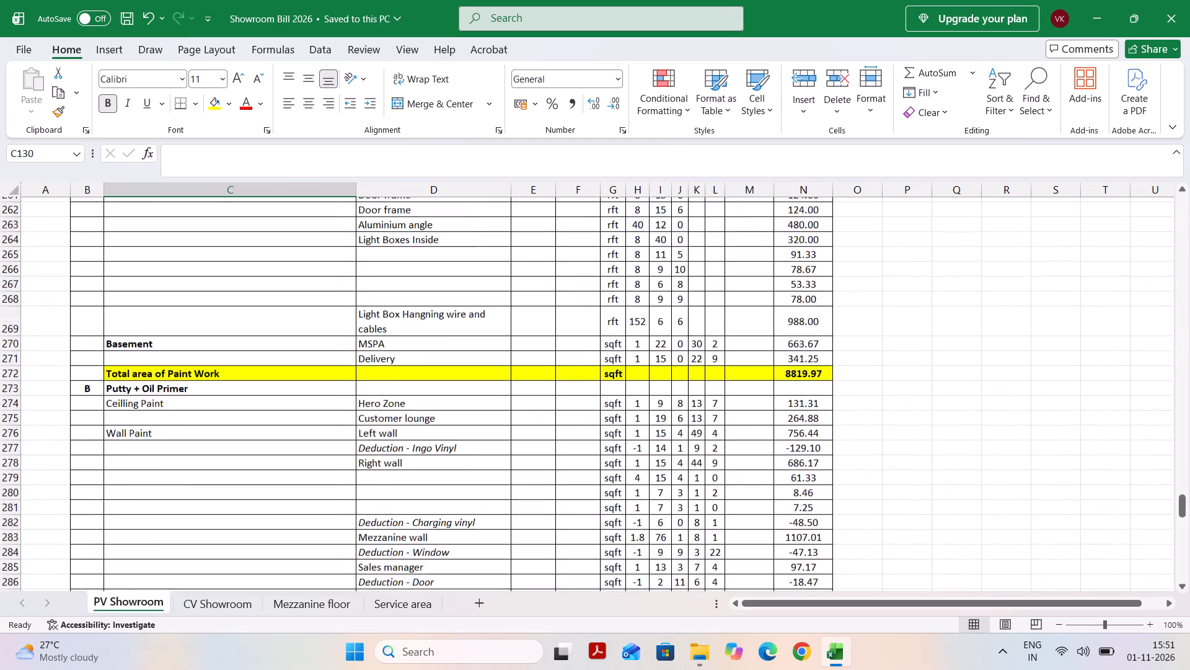
scroll(325, 502, up, 11)
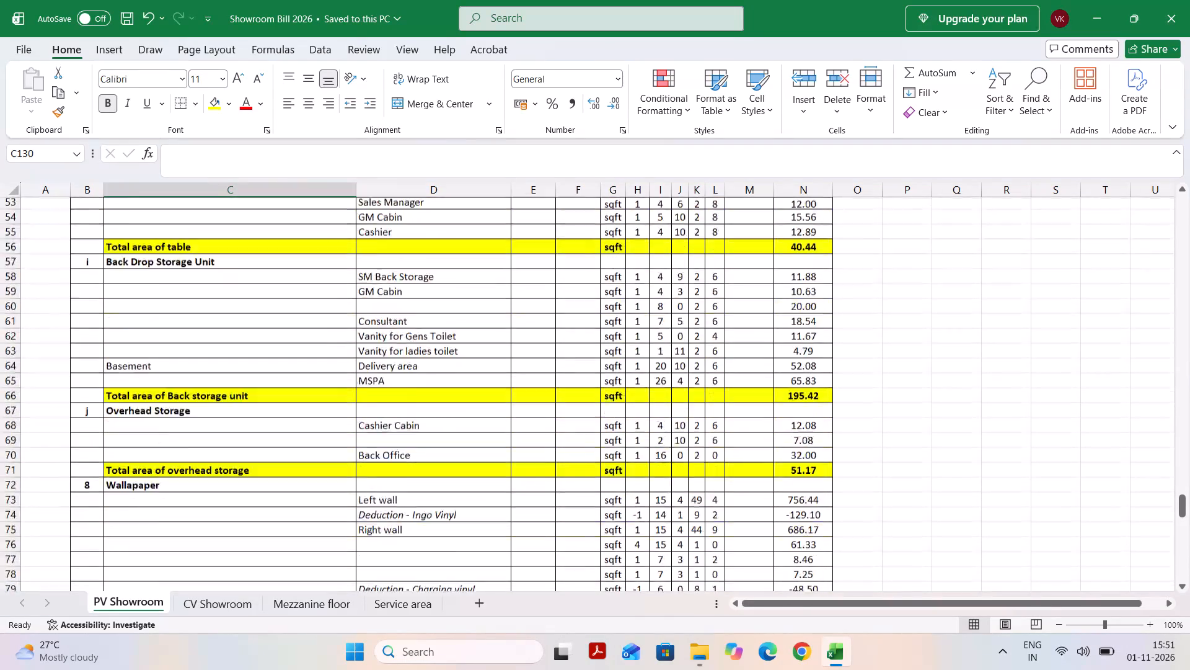
scroll(325, 502, up, 12)
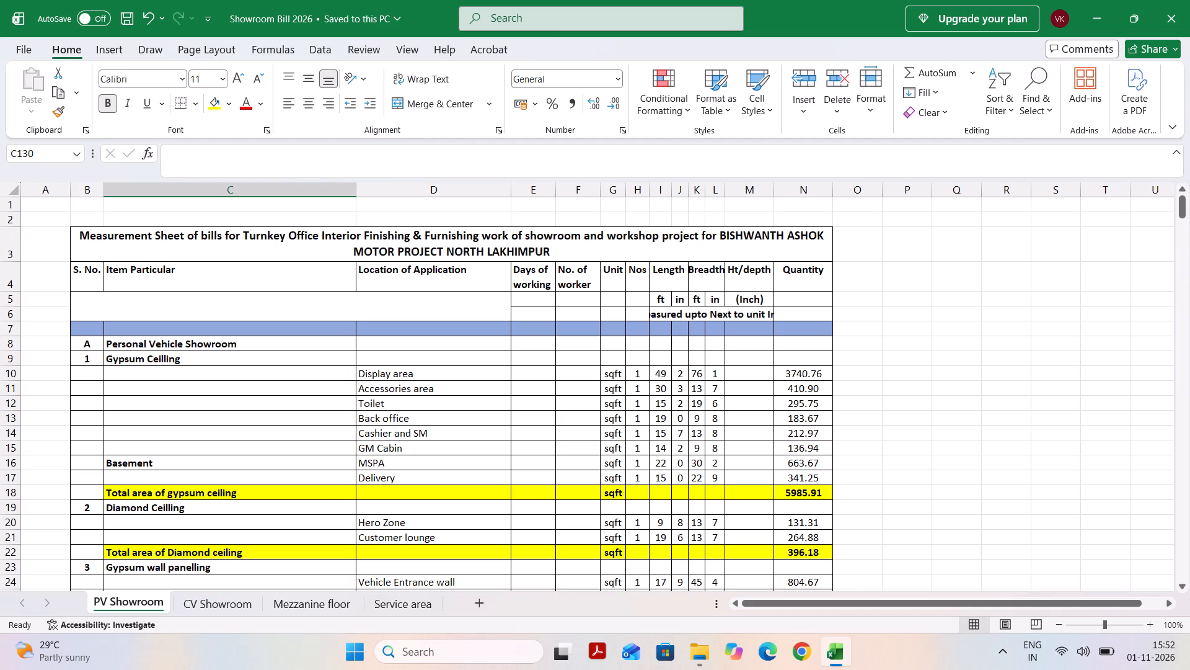
scroll(601, 420, down, 1)
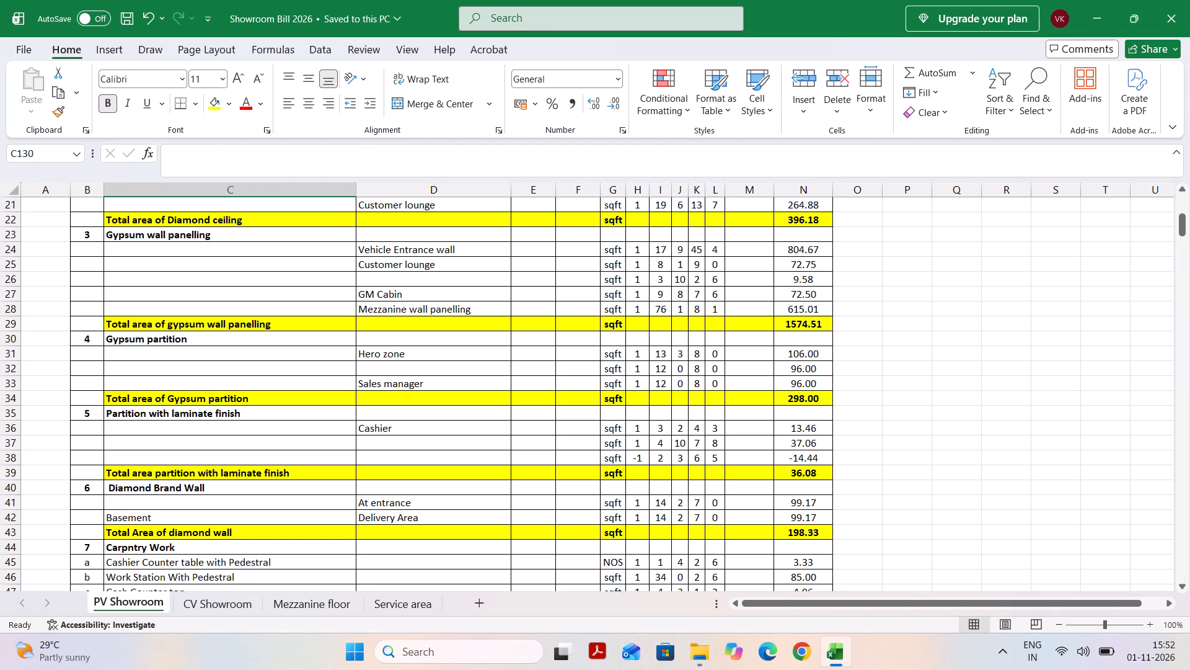
scroll(538, 397, up, 5)
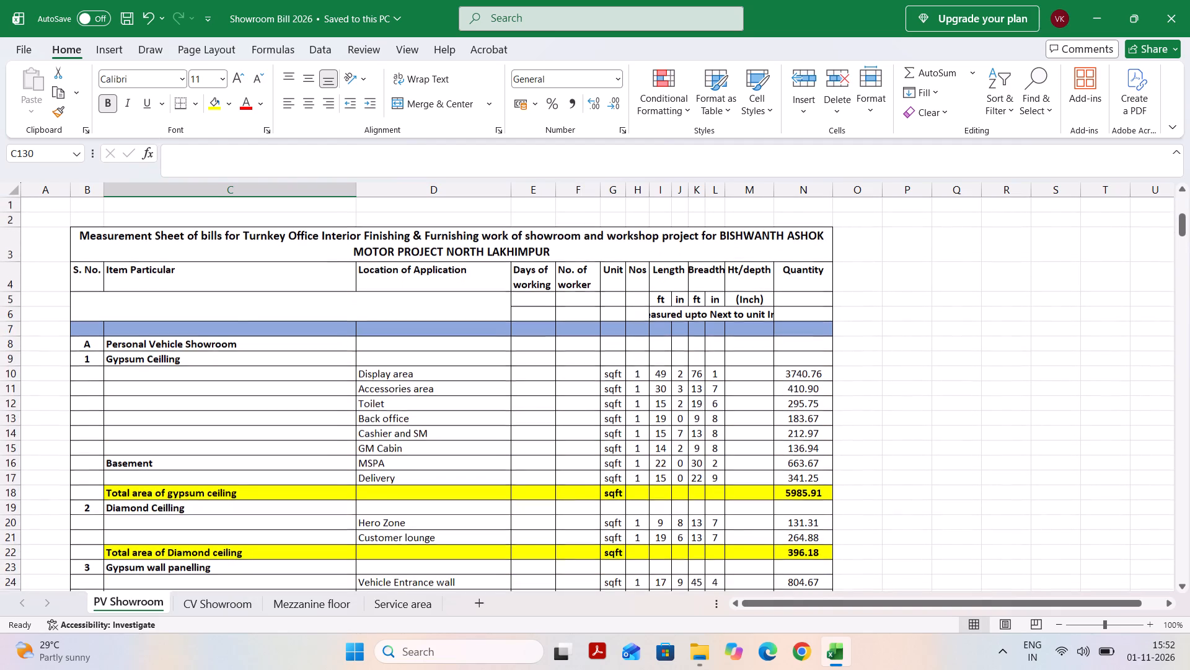
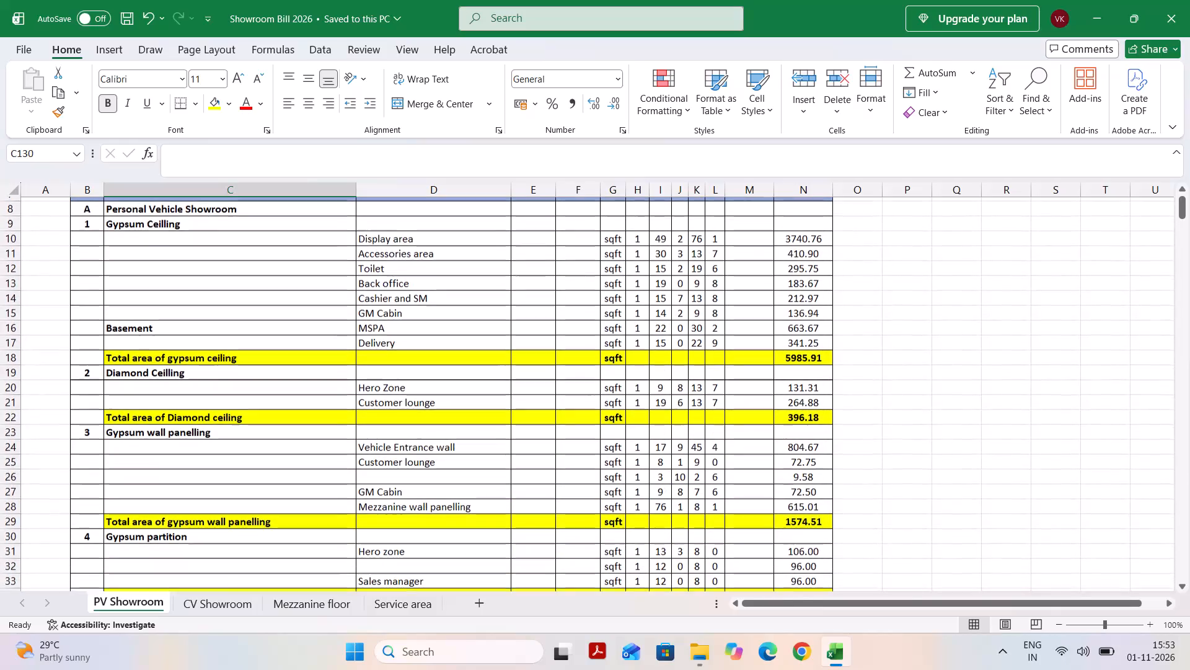
Review the PV Showroom measurements from the ceilings through the carpentry work, including the Work Station With Pedestal entry.
scroll(400, 473, down, 1)
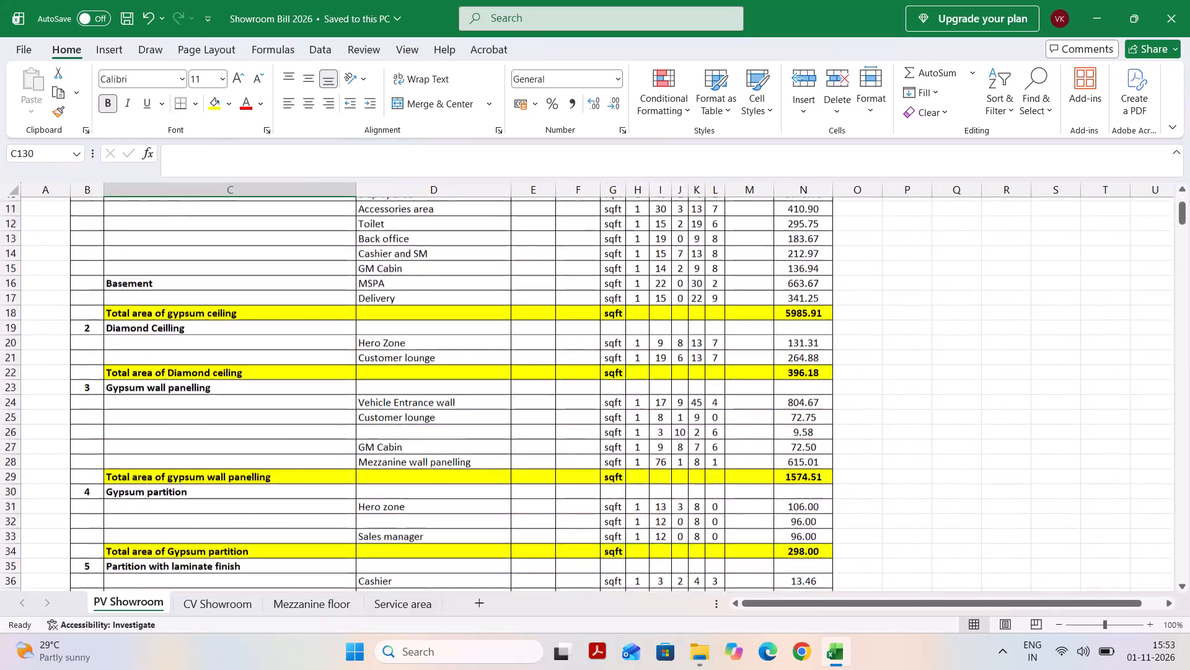
scroll(400, 473, down, 2)
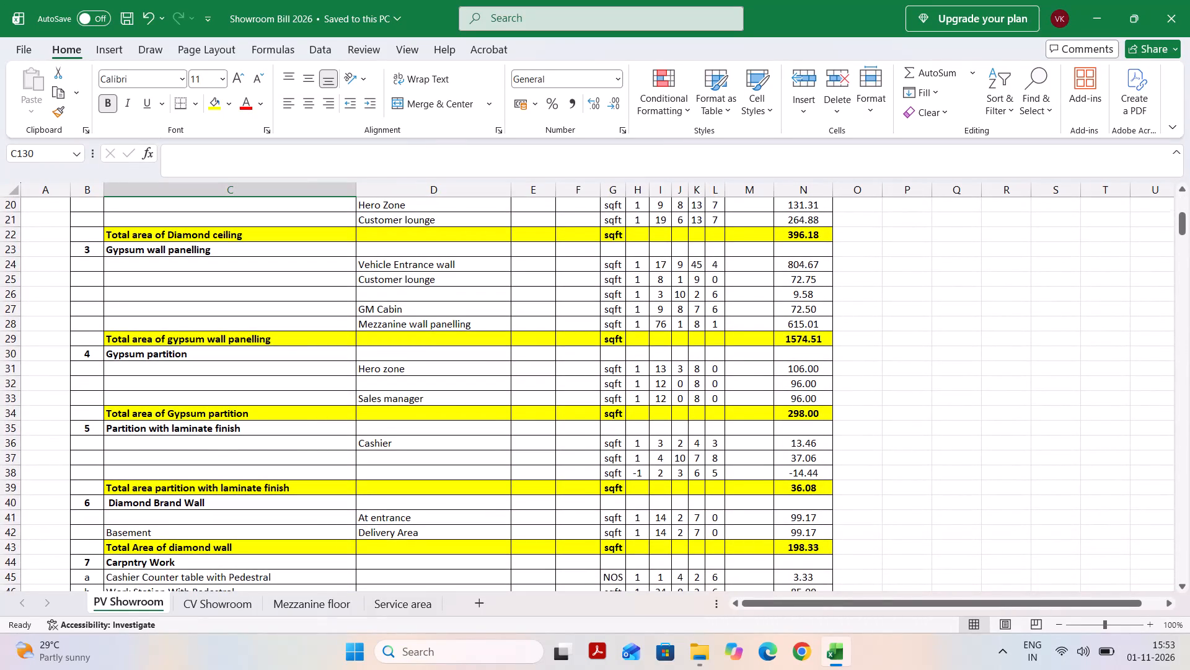
scroll(400, 473, down, 1)
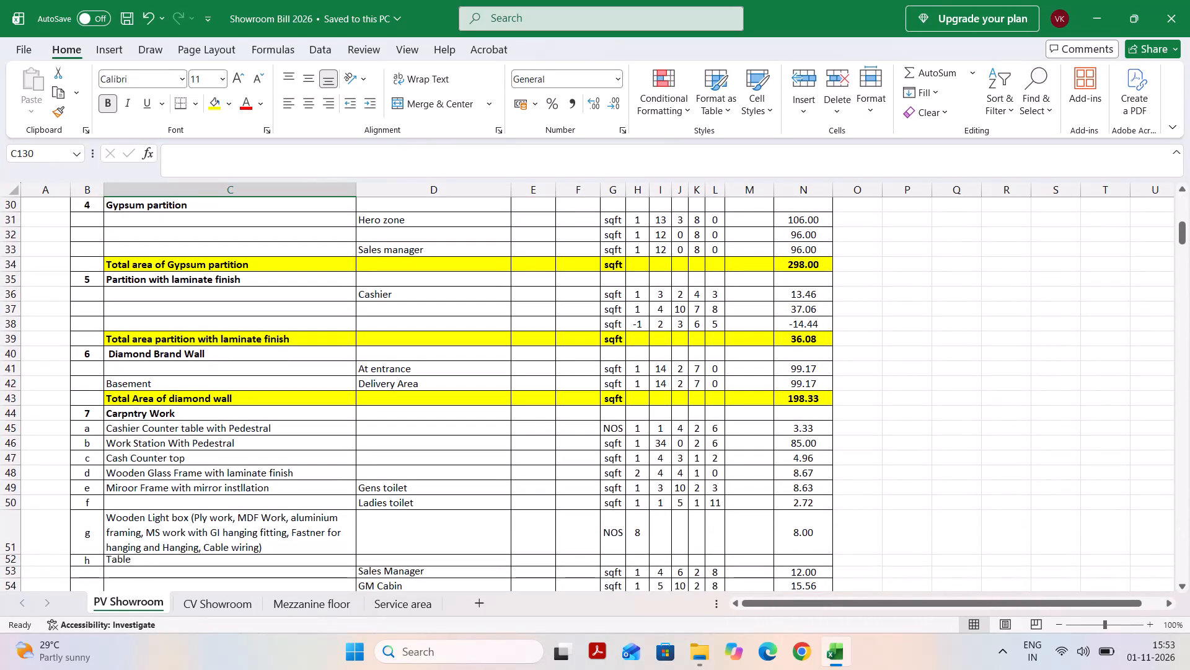
scroll(404, 415, down, 1)
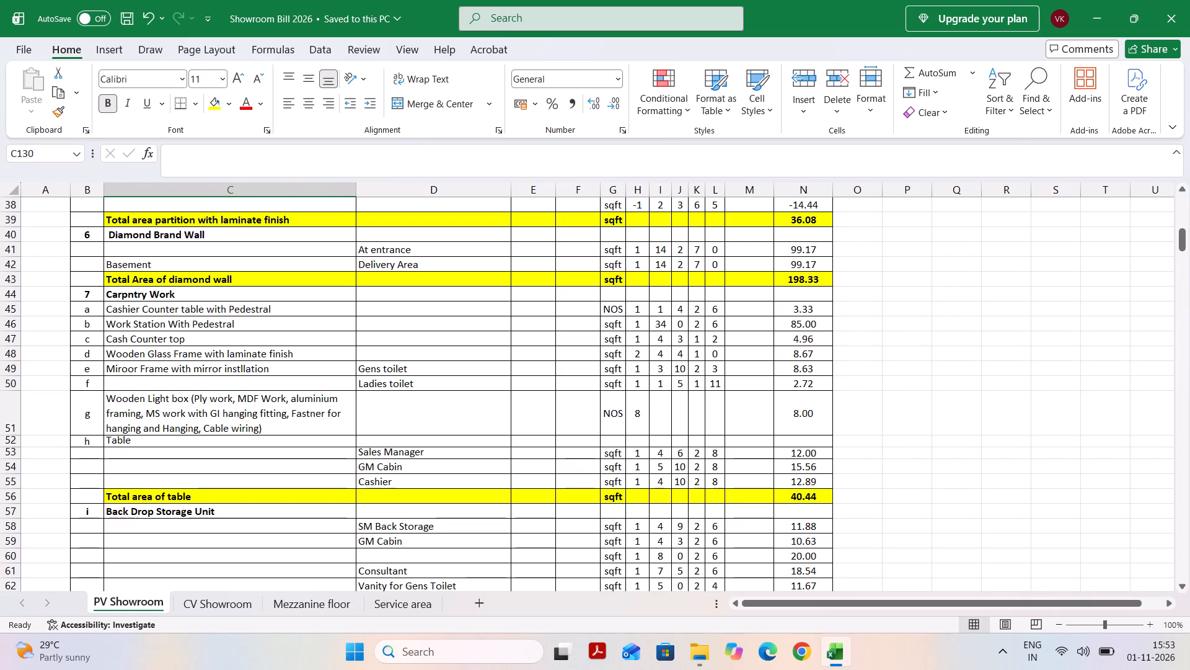
click(602, 476)
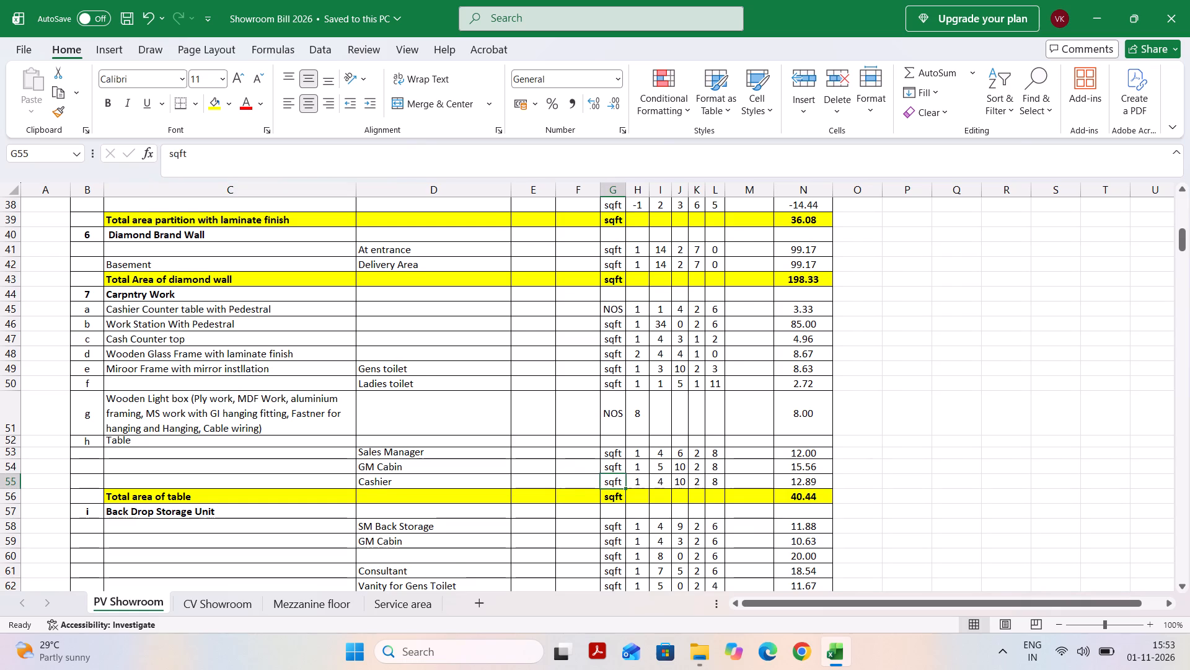
scroll(141, 447, down, 1)
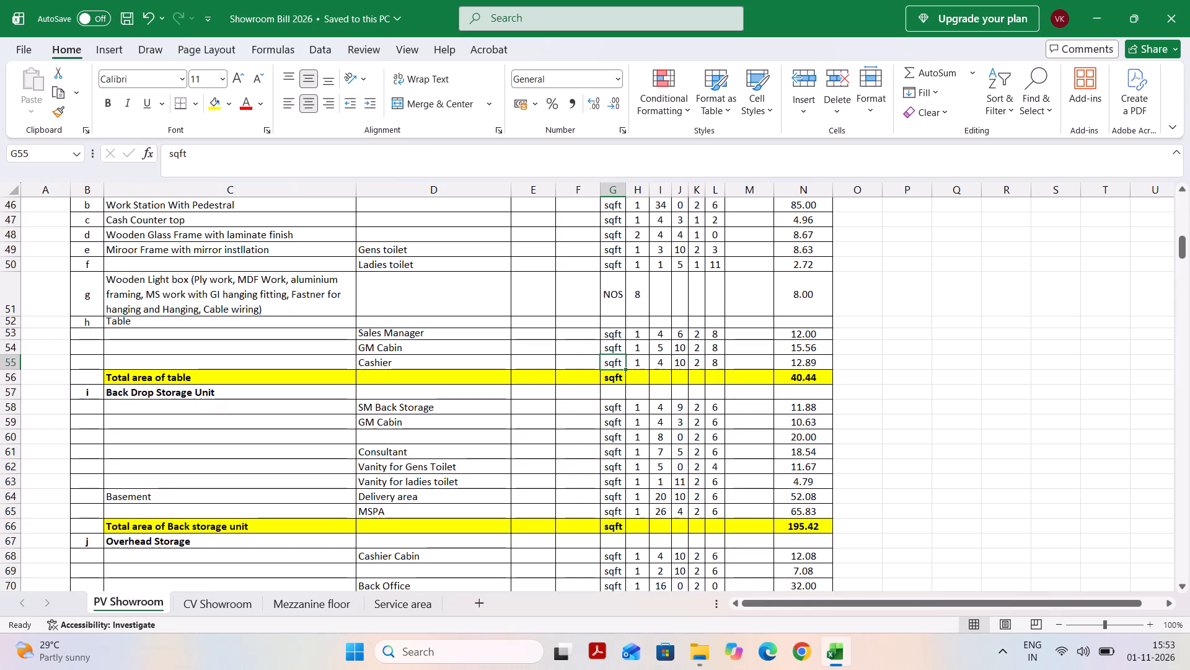
scroll(141, 447, down, 1)
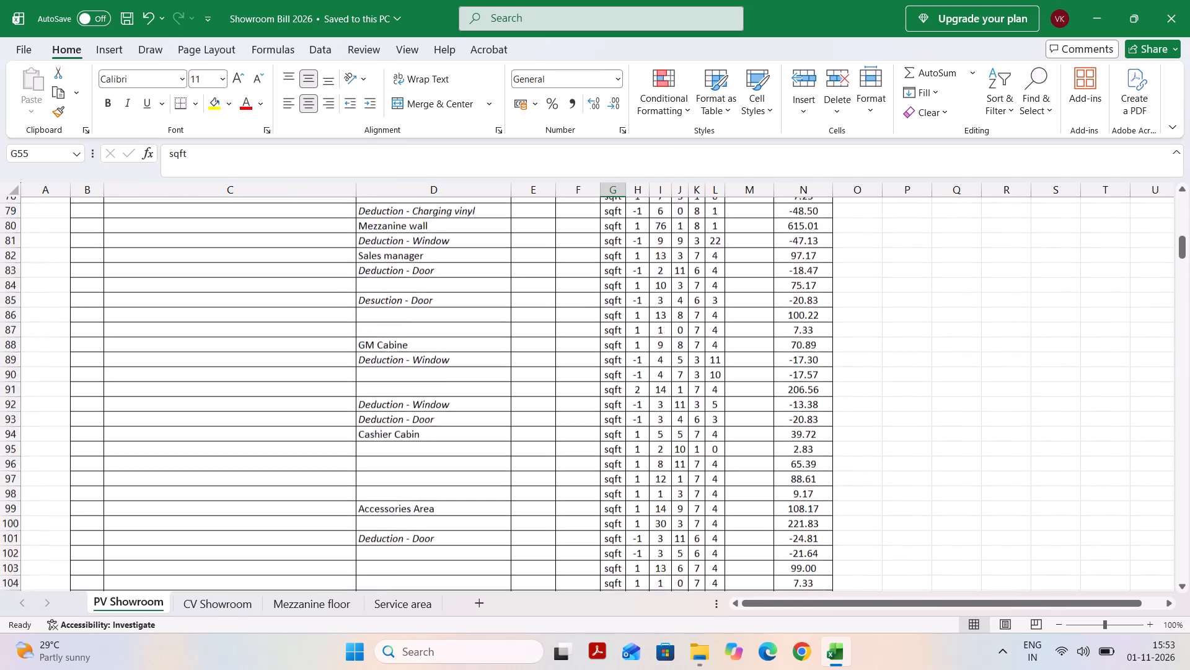
scroll(141, 447, up, 3)
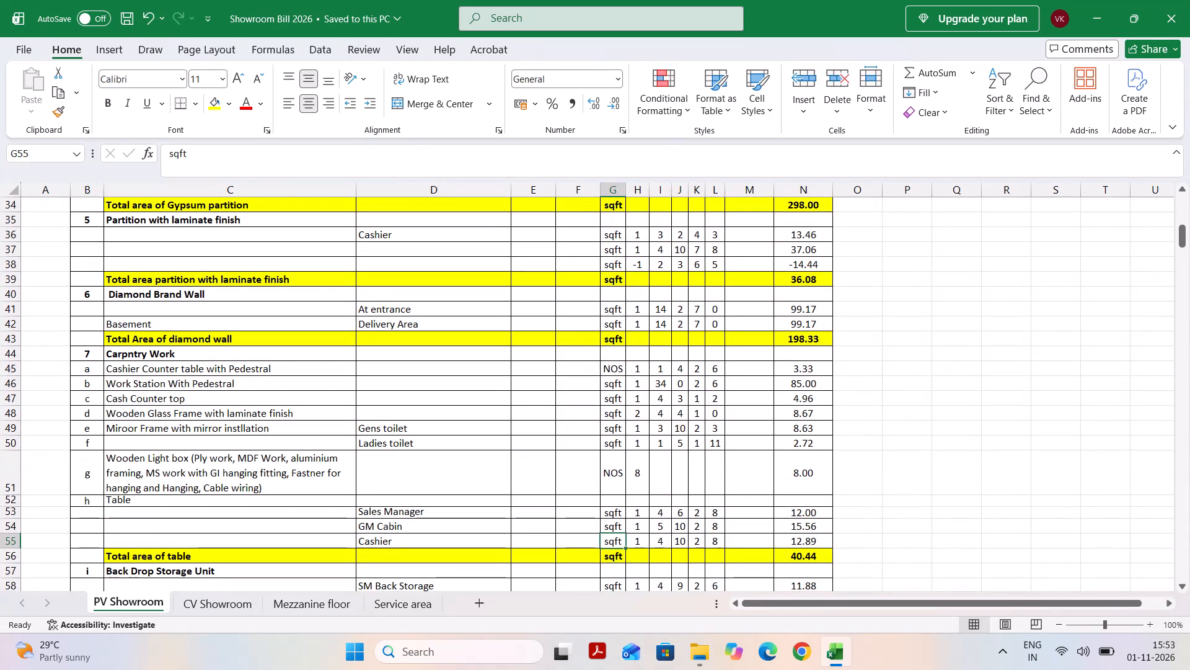
click(94, 386)
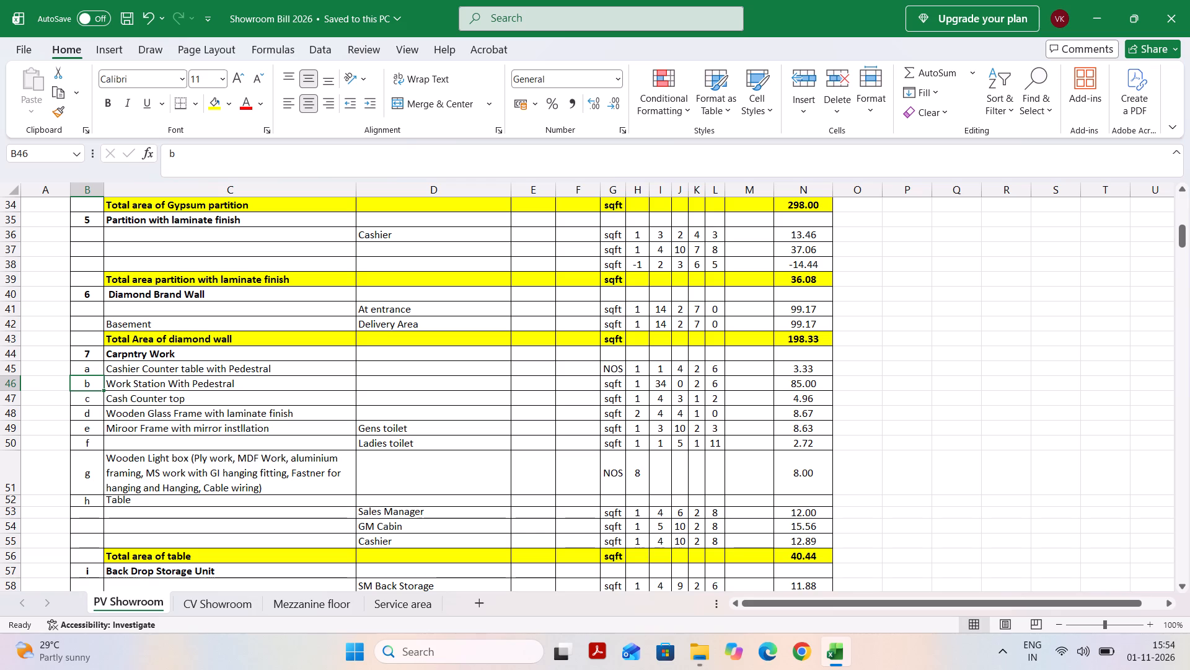
click(226, 383)
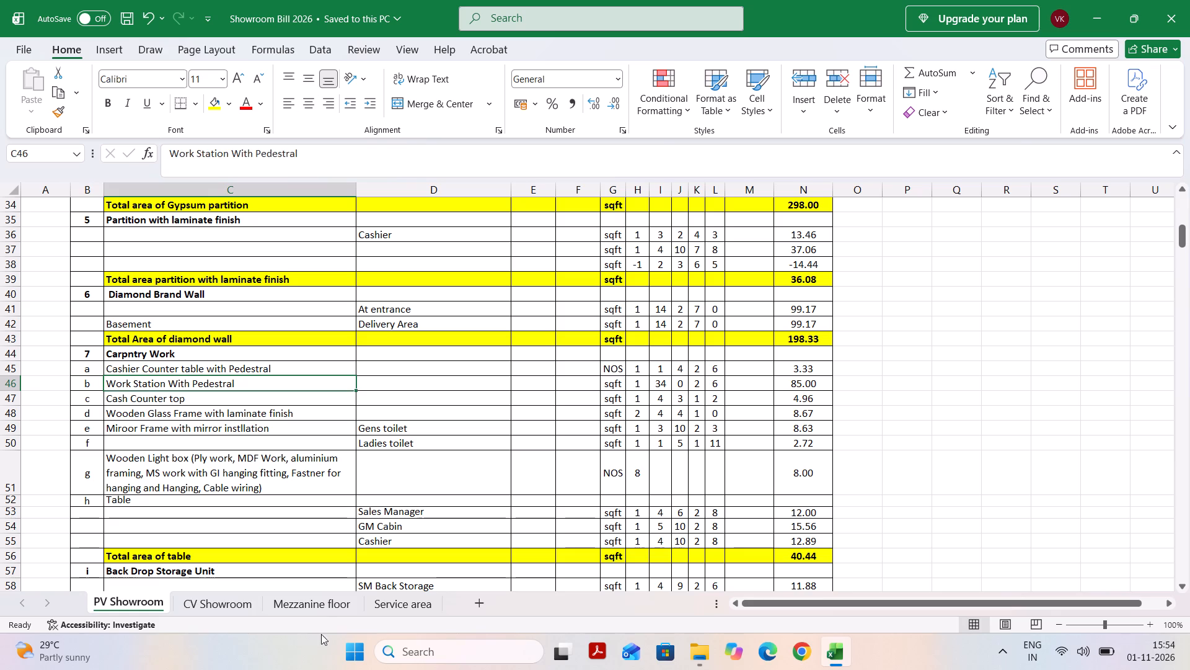
Review the Mezzanine floor sheet's gypsum, tile and carpentry sections to find the back office work station entry.
click(319, 604)
scroll(365, 430, up, 8)
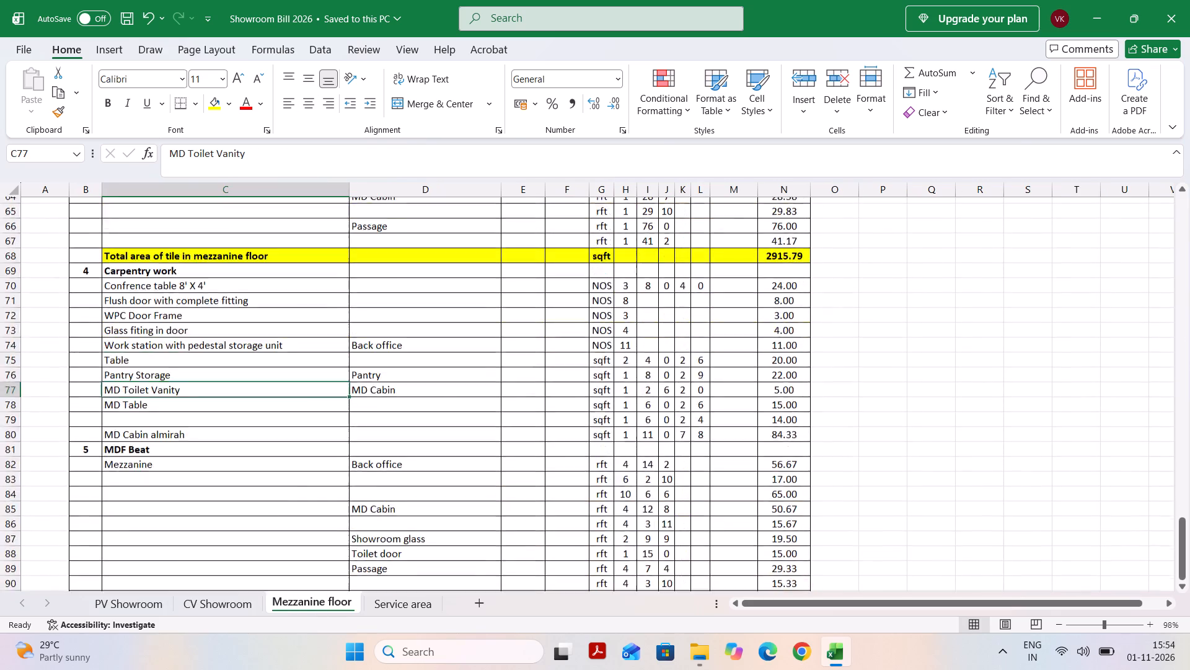
scroll(365, 430, up, 4)
scroll(452, 437, down, 2)
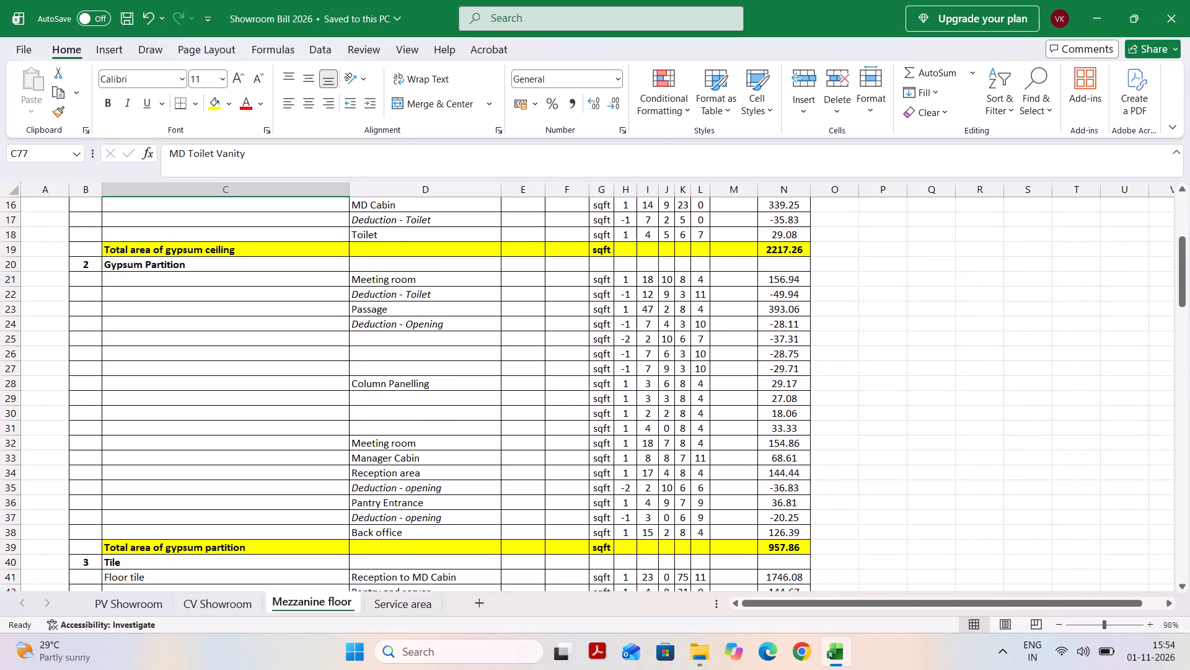
scroll(557, 471, down, 5)
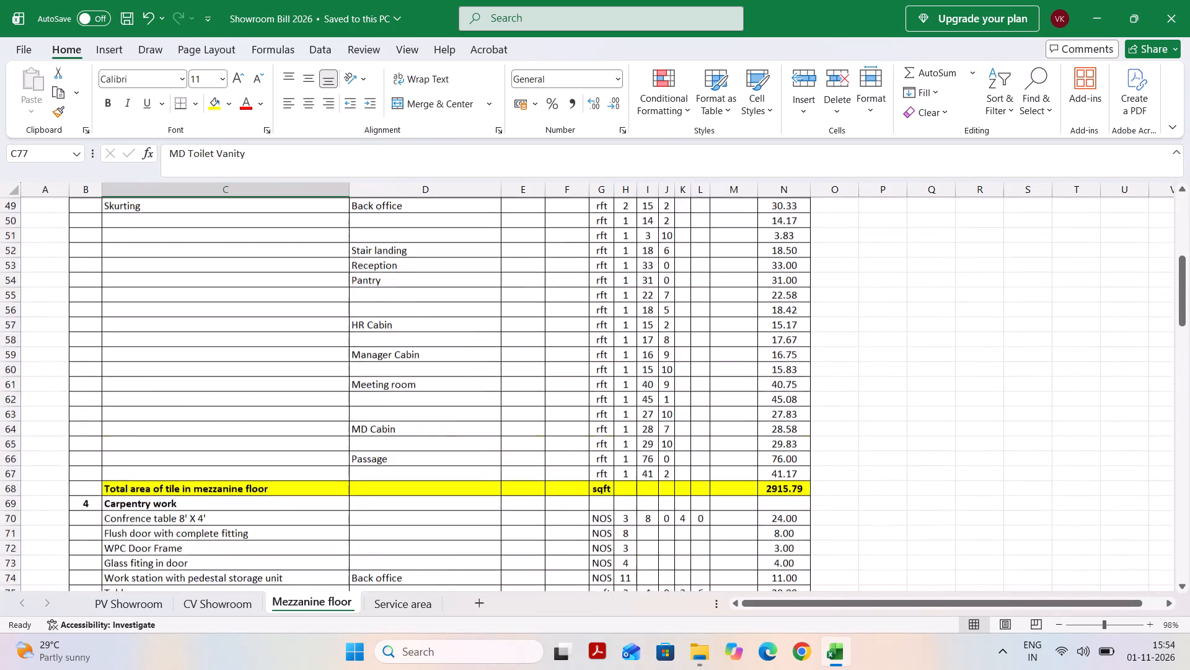
scroll(557, 468, down, 1)
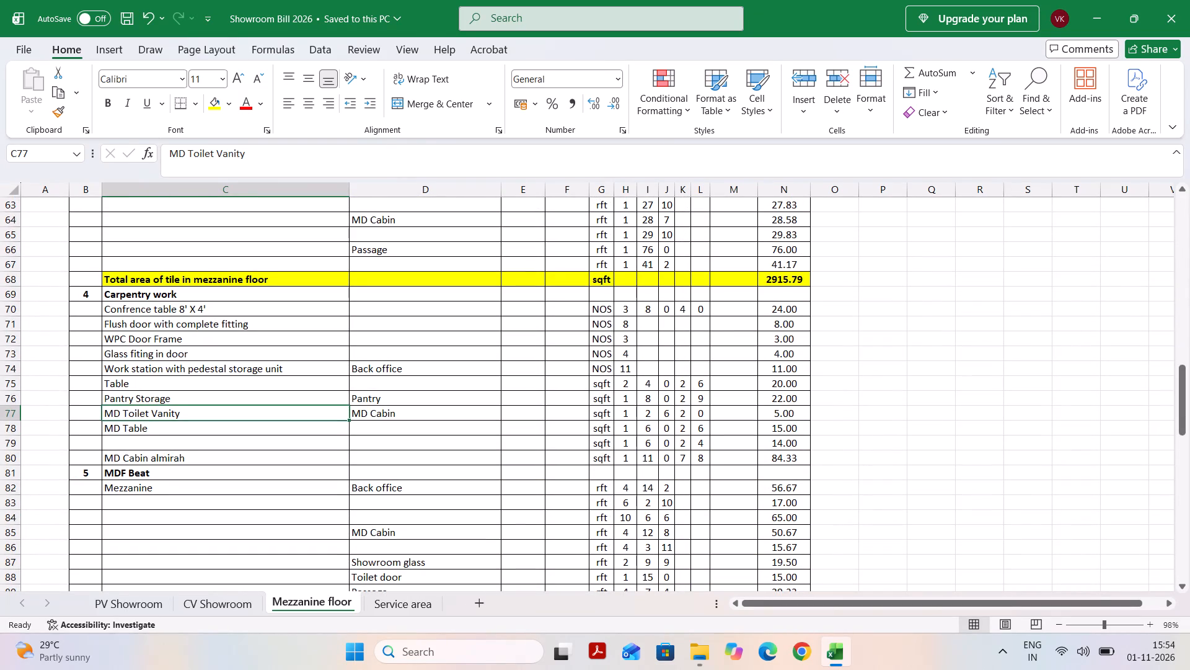
scroll(562, 480, down, 1)
scroll(562, 480, up, 1)
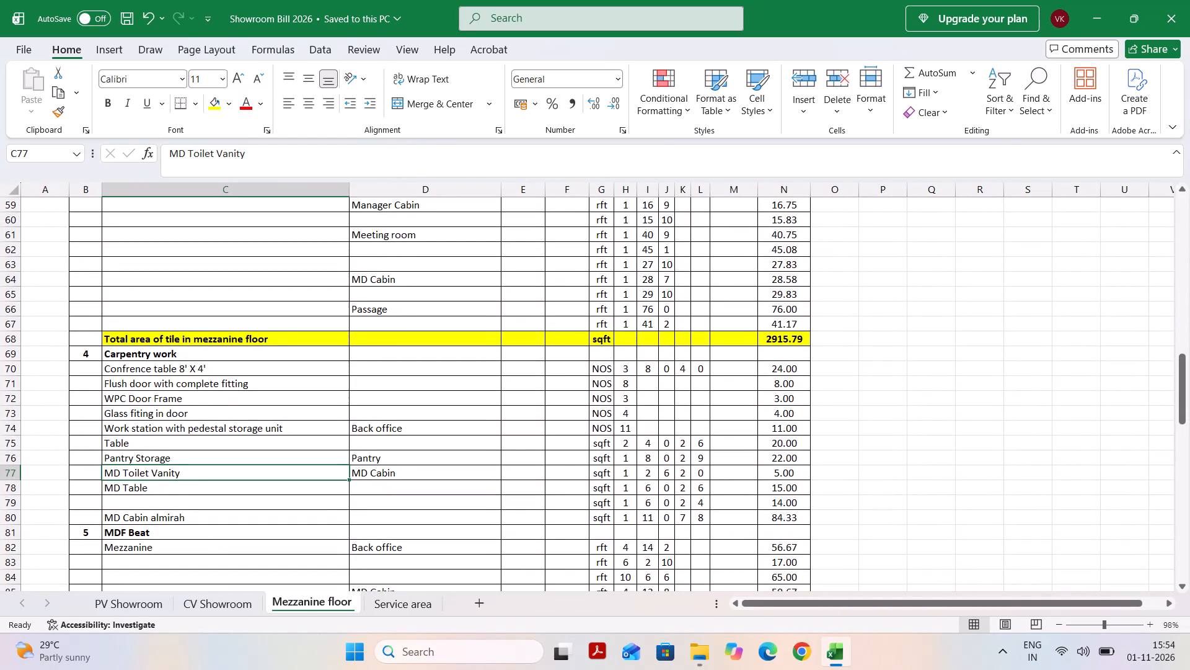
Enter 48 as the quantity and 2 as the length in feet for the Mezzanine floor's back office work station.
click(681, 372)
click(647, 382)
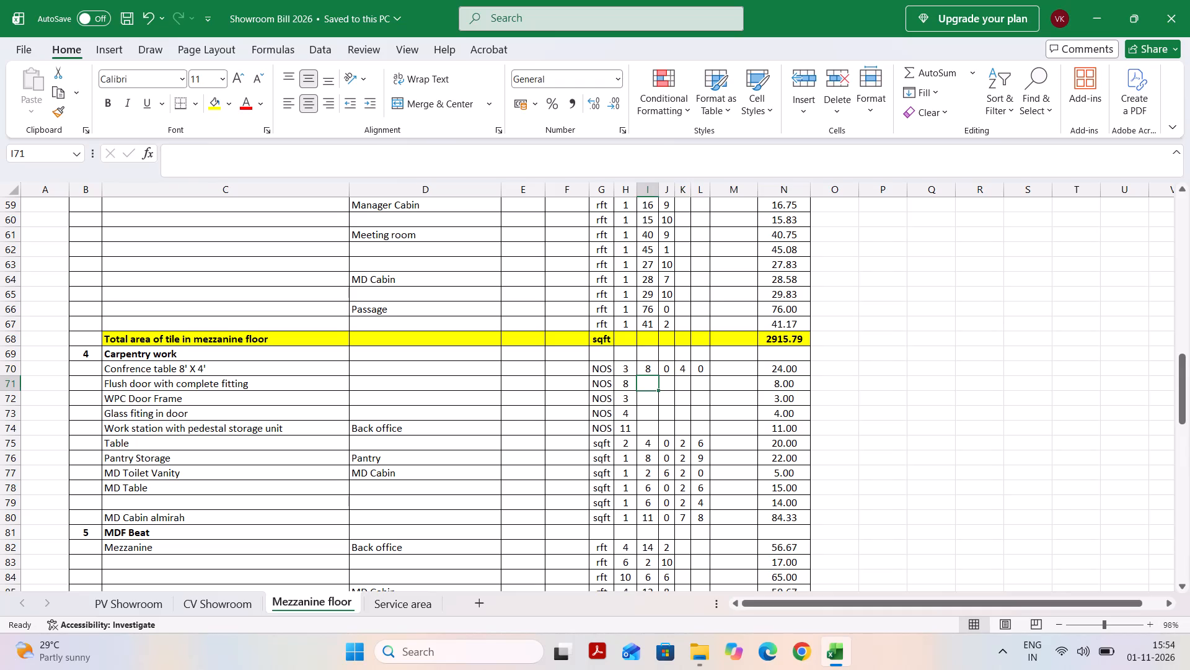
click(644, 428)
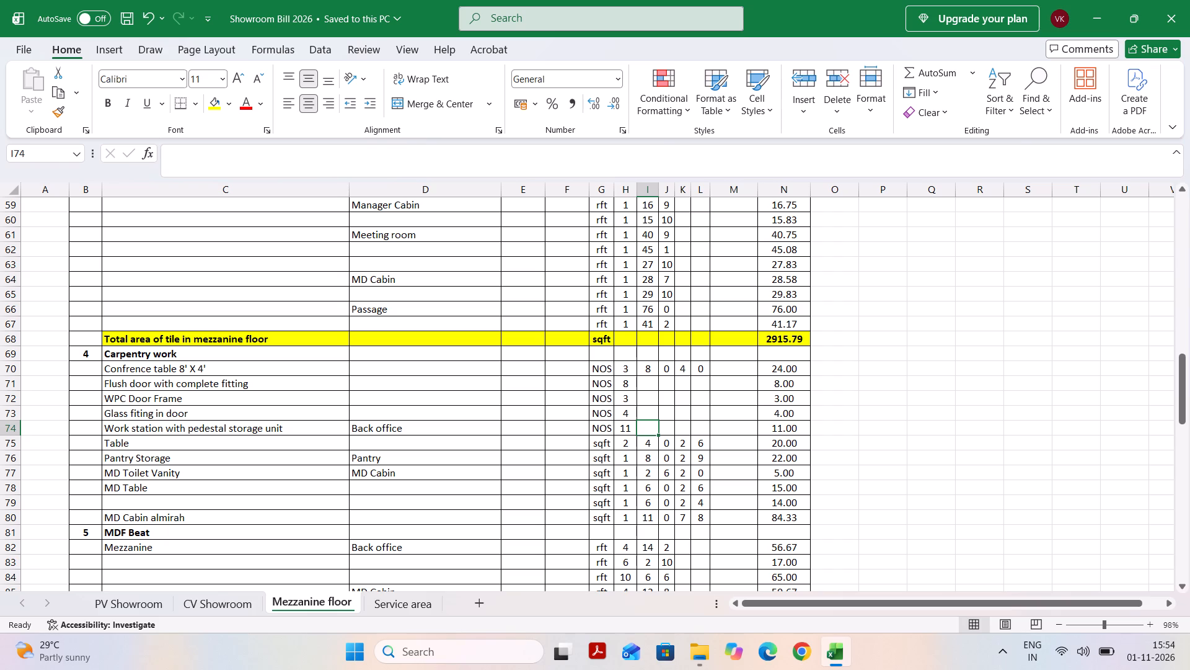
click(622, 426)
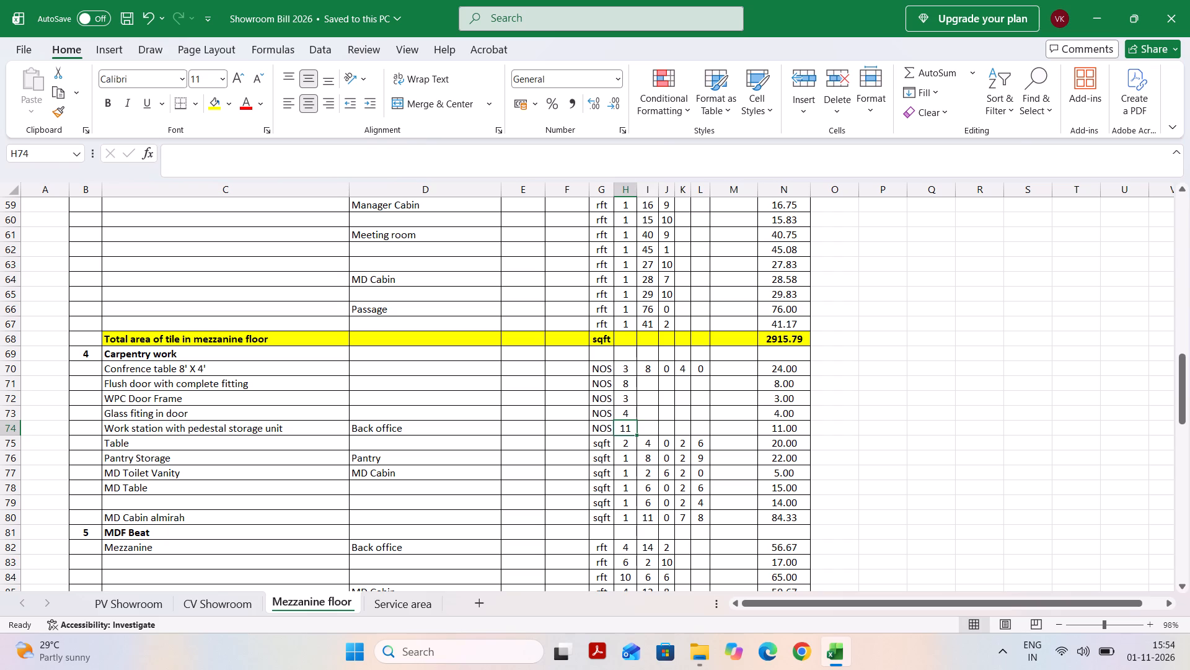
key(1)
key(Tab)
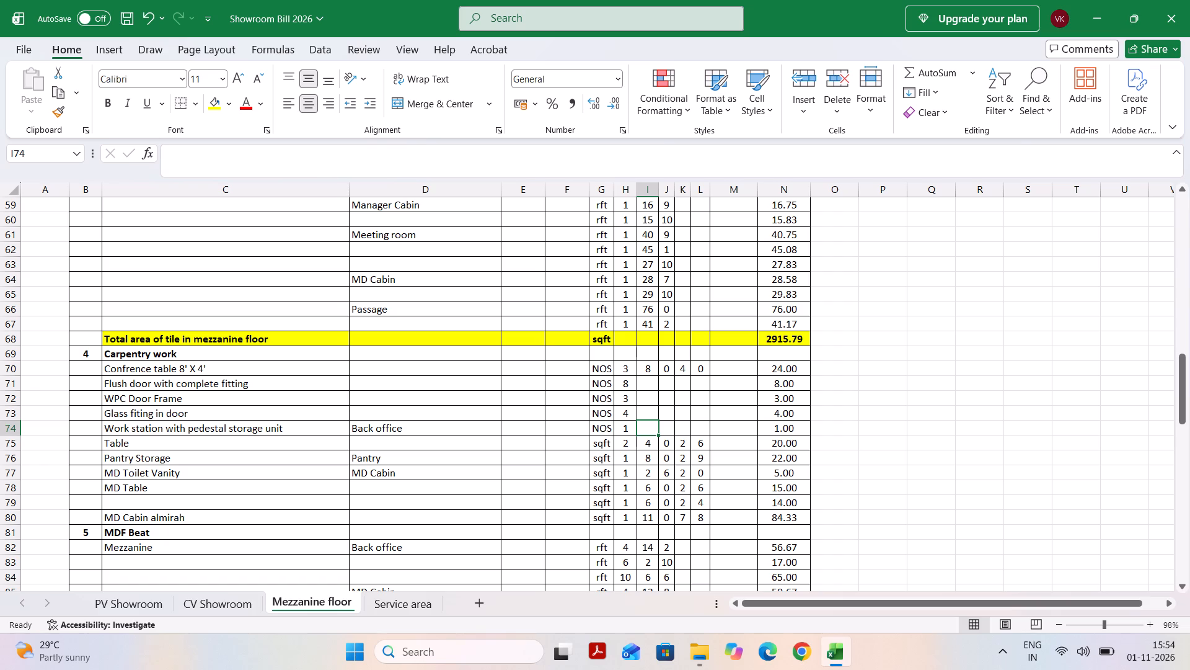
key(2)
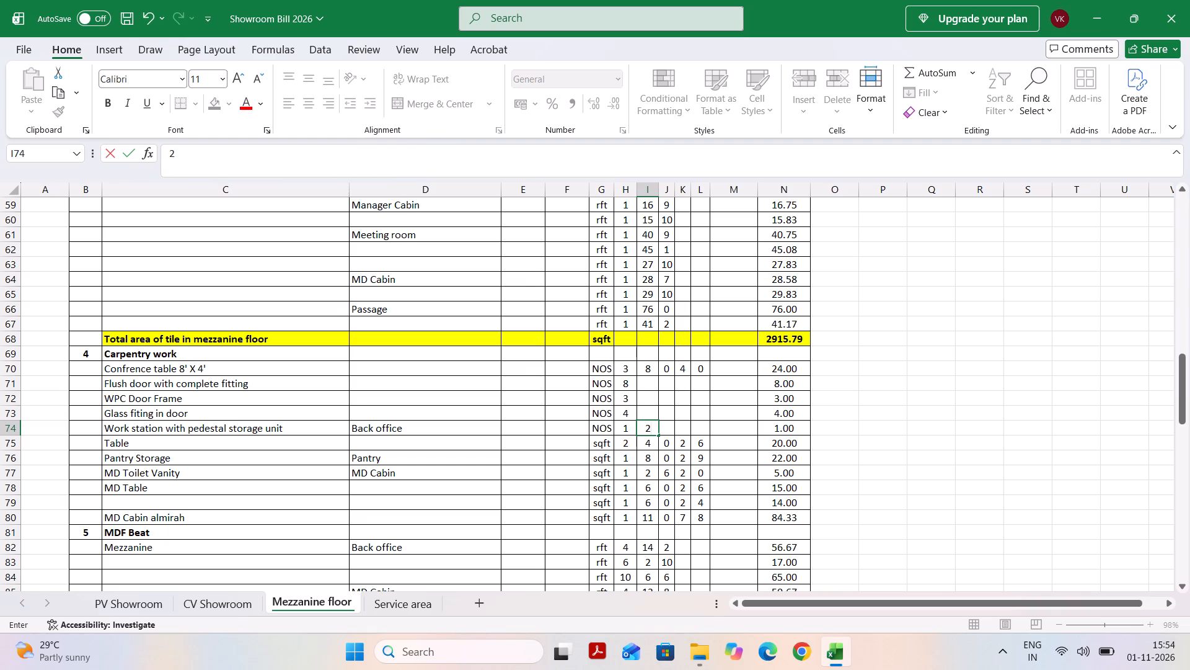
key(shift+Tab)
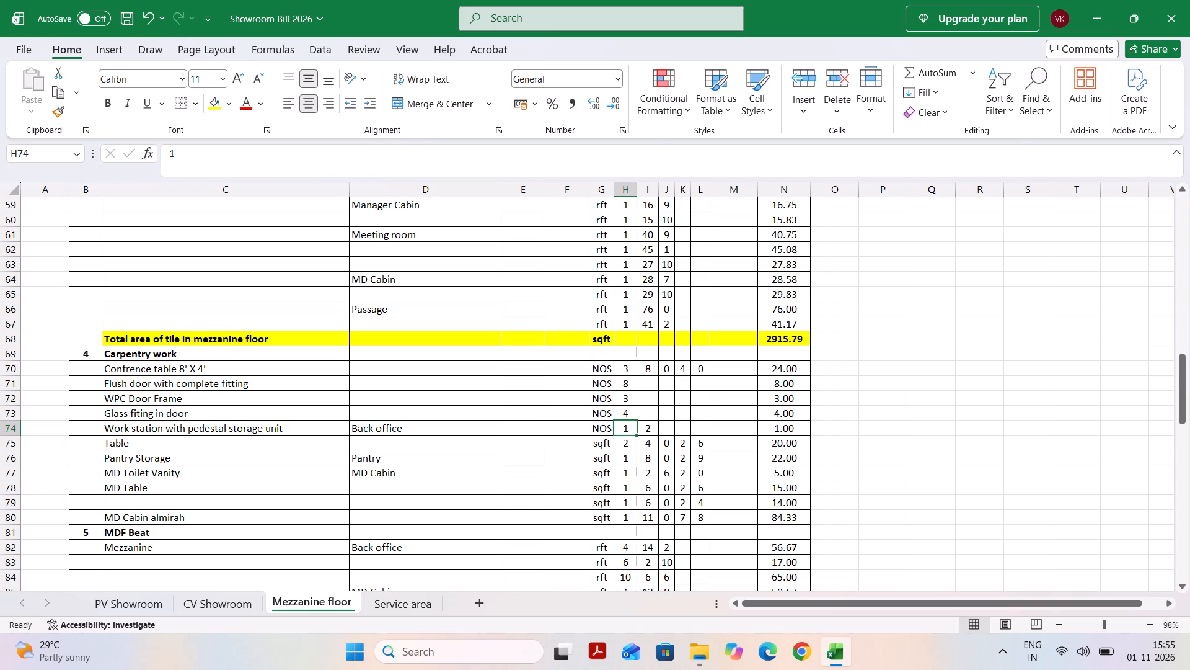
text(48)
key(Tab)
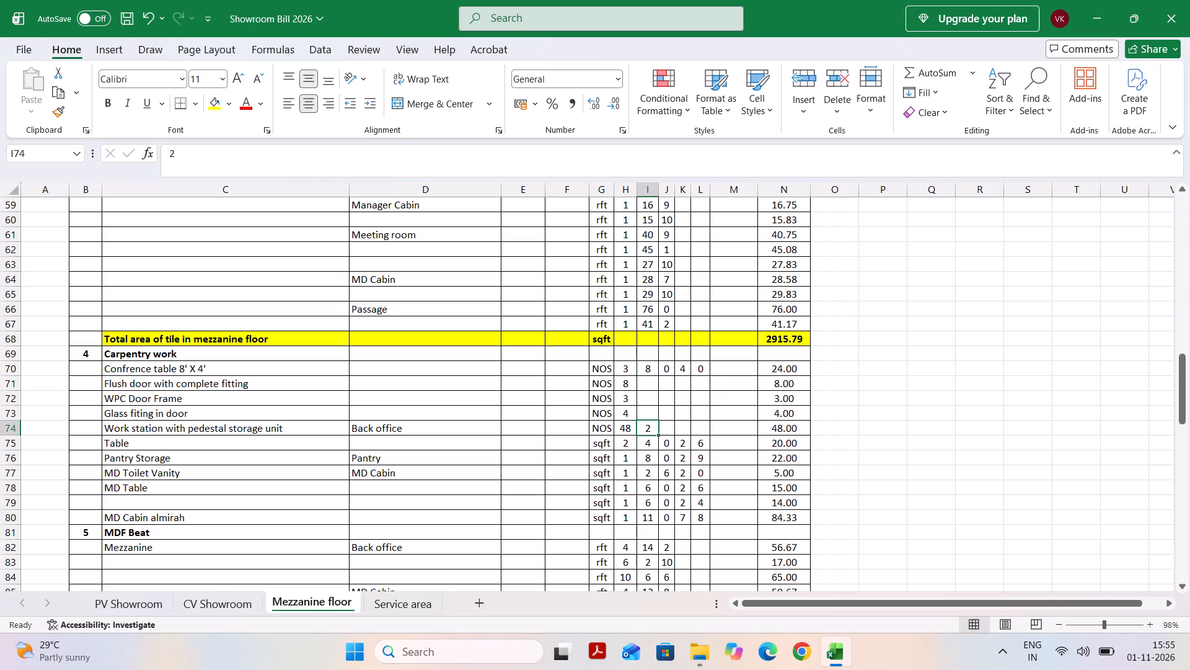
Set the back office work station row to quantity 1 and dimensions 49 ft 2 in by 2 ft 6 in.
key(shift+Tab)
key(1)
key(Tab)
text(48)
key(Tab)
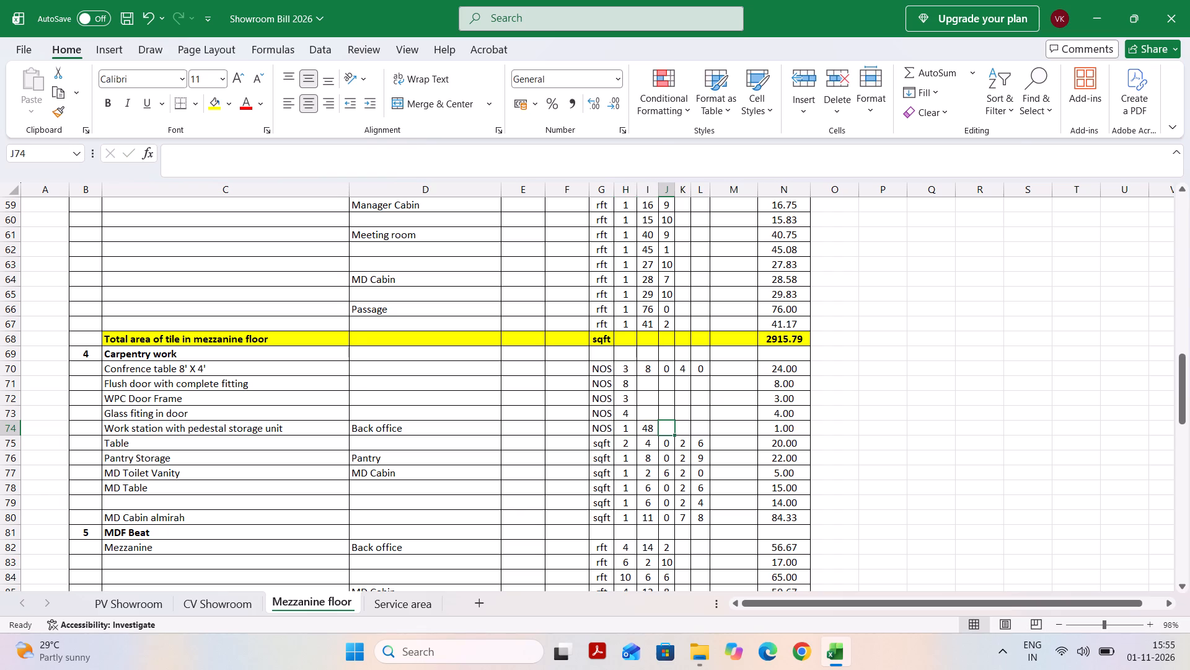
key(shift+Tab)
text(49)
key(Tab)
key(2)
key(Tab)
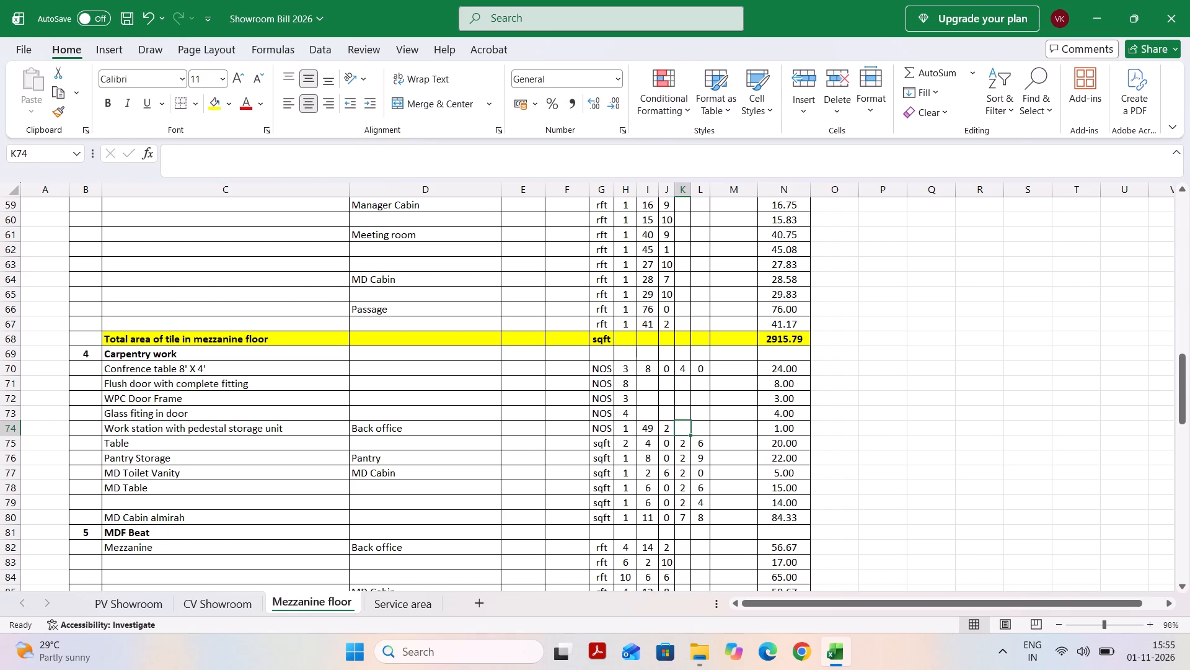
key(2)
key(Tab)
key(6)
key(Tab)
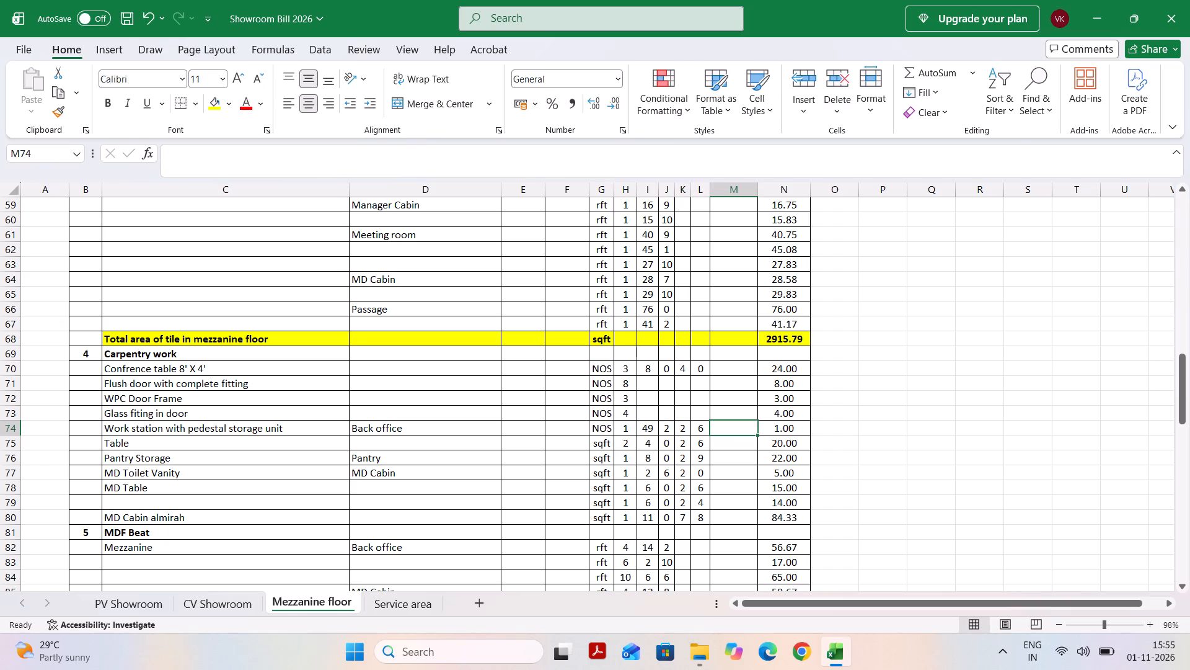
Copy the area formula from the Table row up into the back office work station's total cell.
click(802, 434)
click(795, 440)
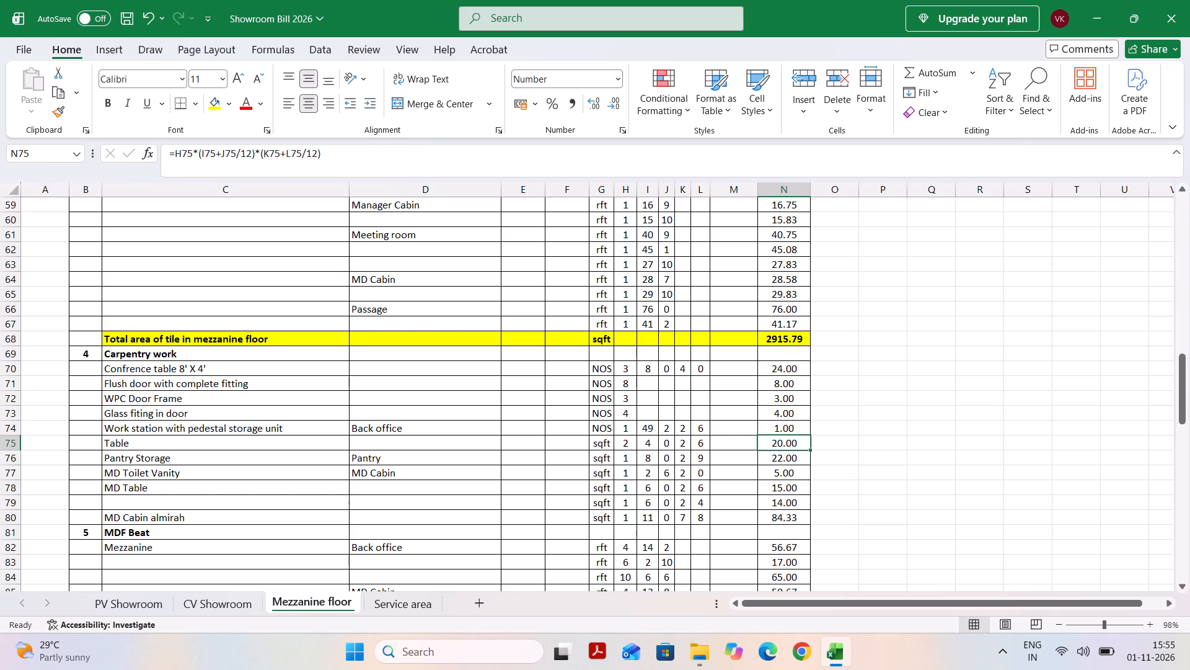
drag(811, 450, 808, 414)
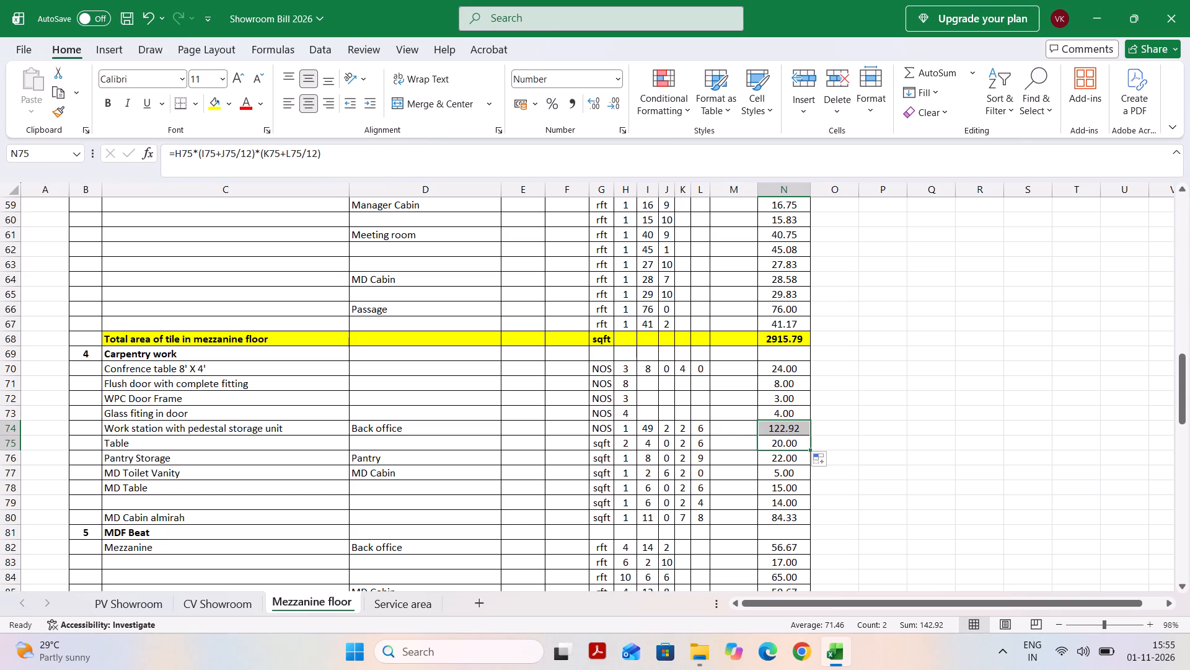
click(754, 435)
click(669, 437)
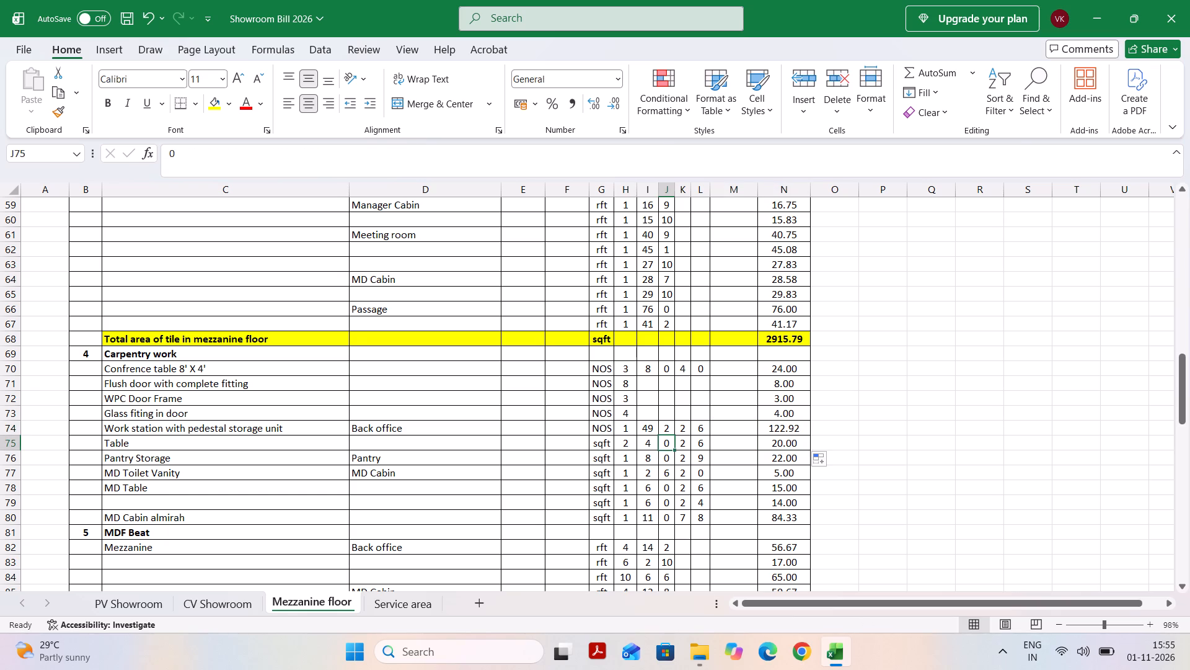
click(648, 448)
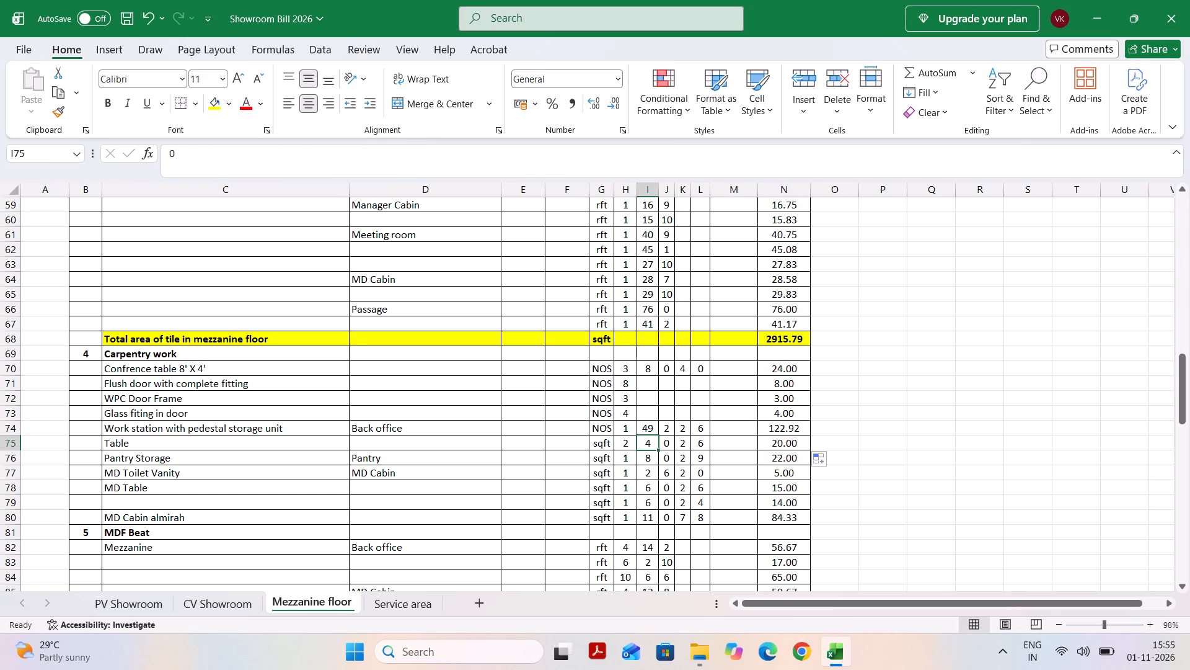
click(614, 446)
Insert a blank row between MD Cabin almirah and the MDF Beat heading on the Mezzanine floor sheet.
scroll(614, 446, down, 1)
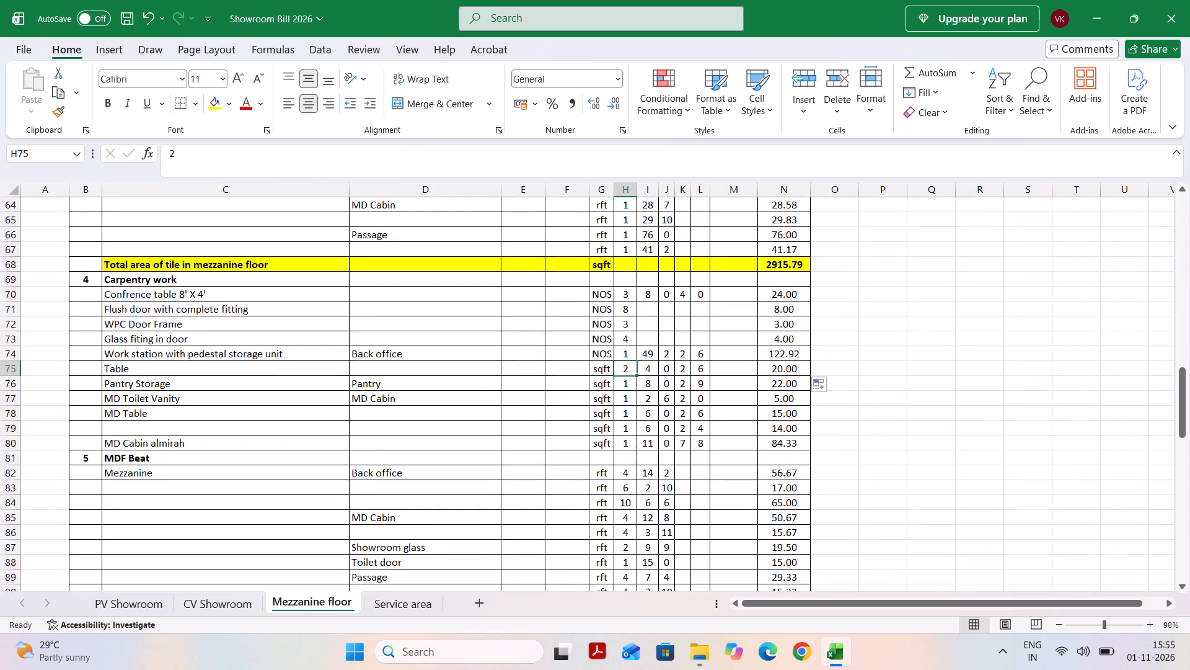
click(4, 456)
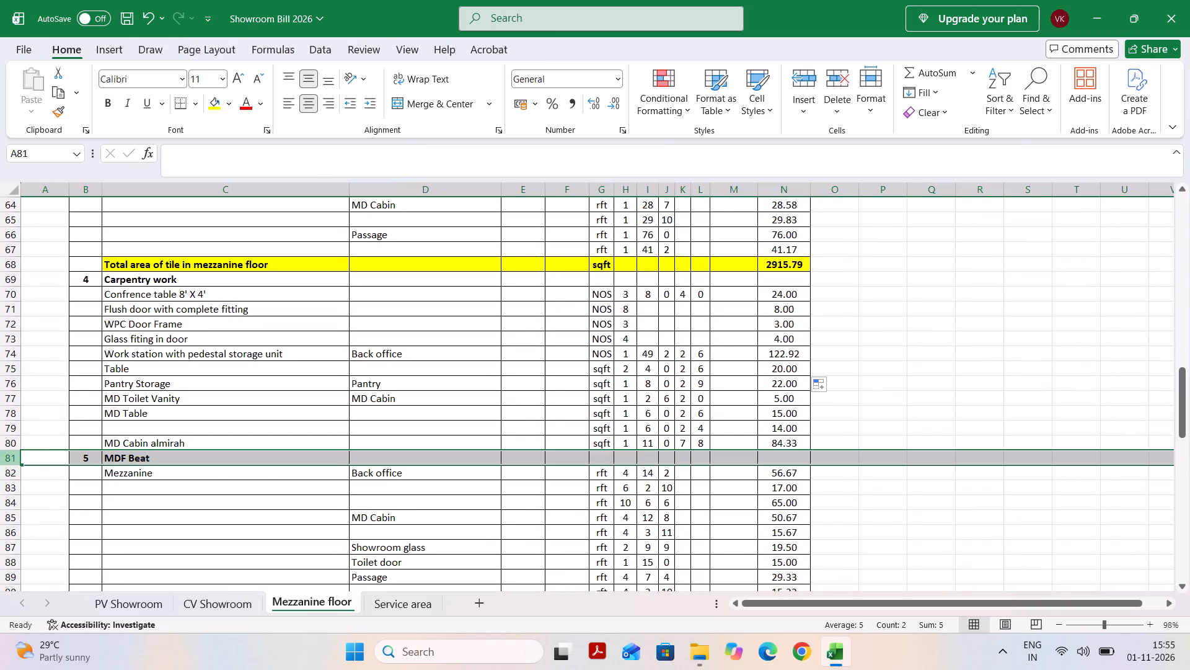
key(ctrl+plus)
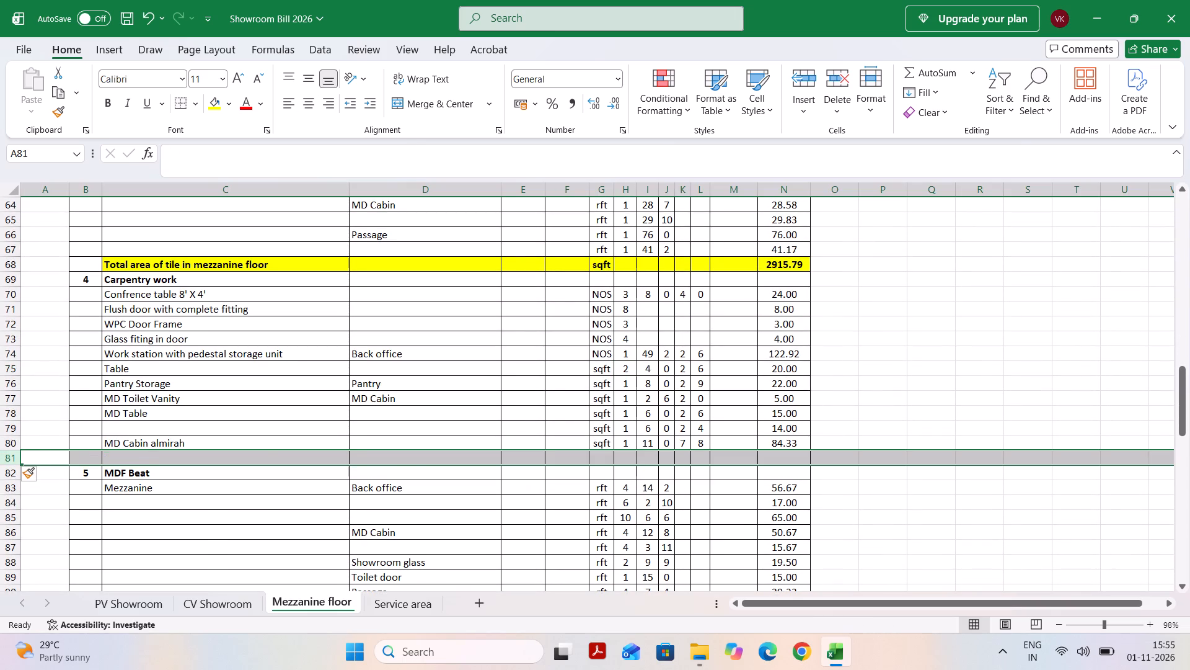
Enter Pedestal as the item name in the blank row below MD Cabin almirah on the Mezzanine floor sheet.
click(133, 454)
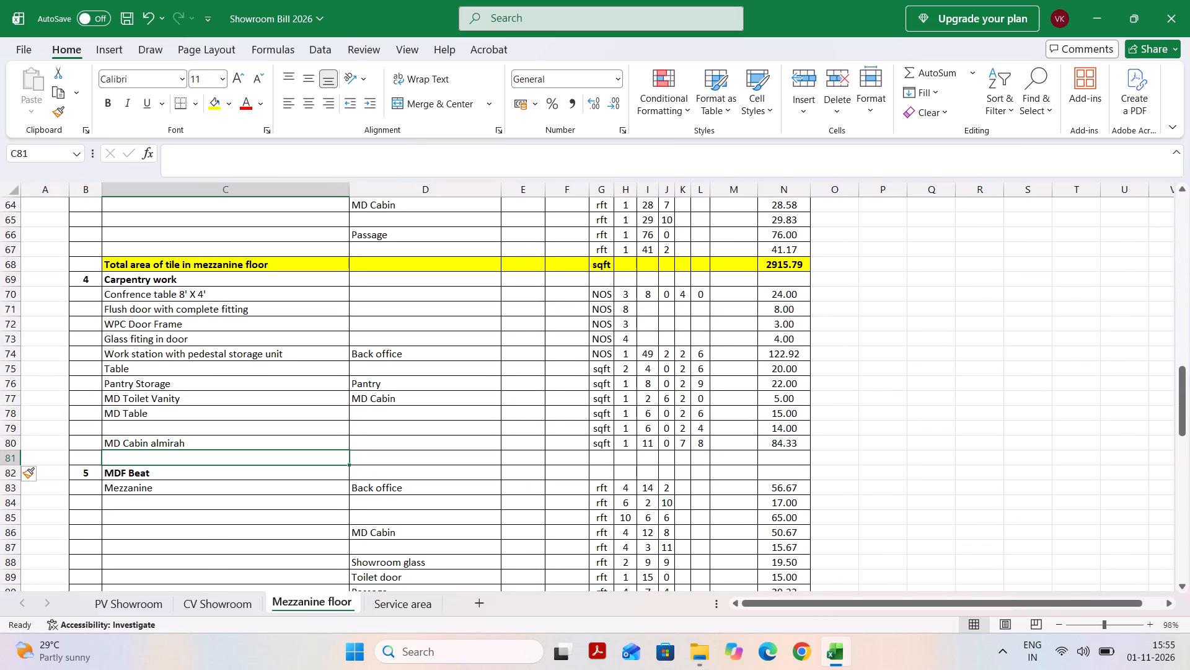
text(Pe)
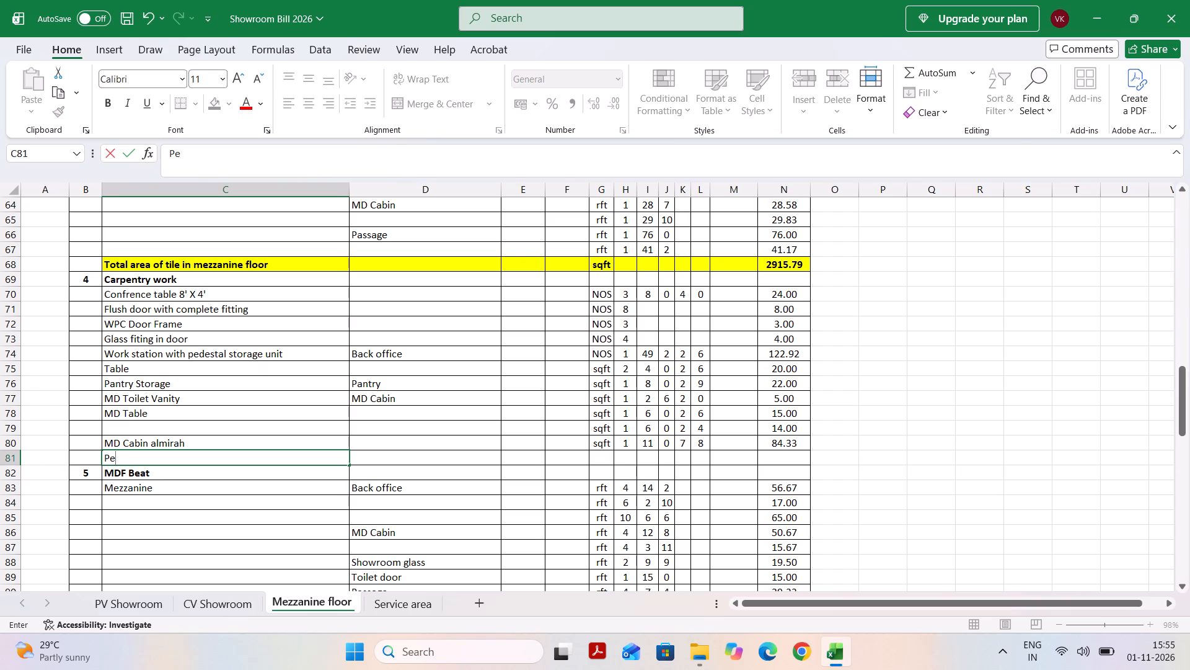
text(dr)
key(a)
key(l)
key(BackSpace)
key(BackSpace)
key(BackSpace)
key(w)
key(BackSpace)
text(est)
text(al)
key(space)
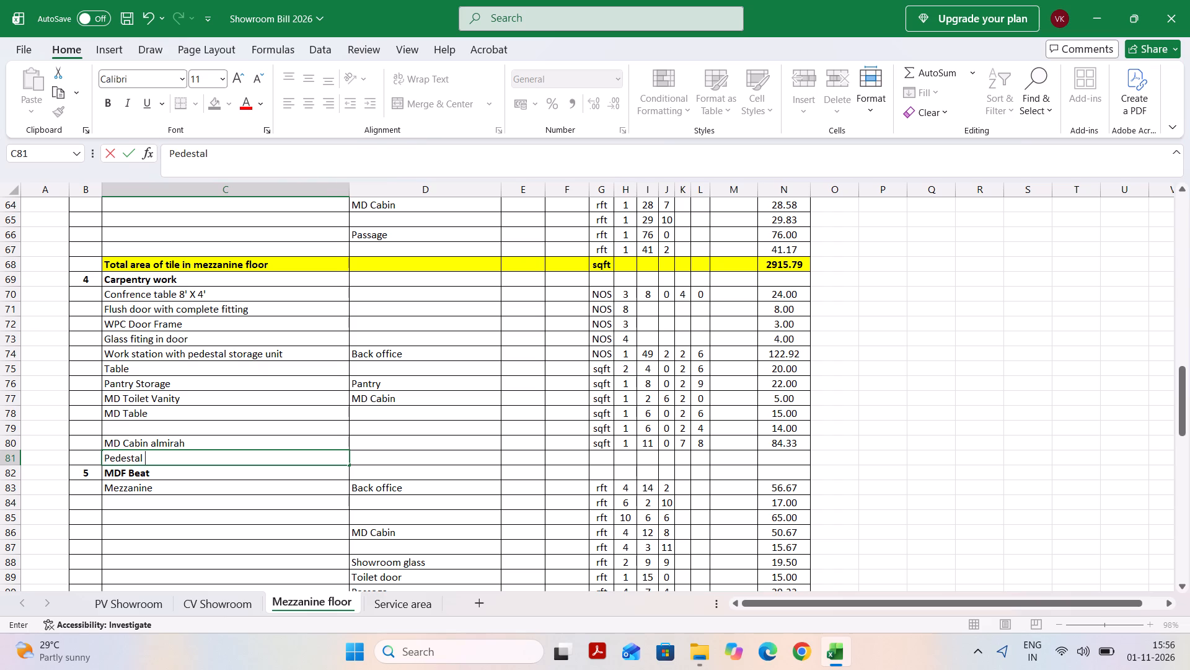
key(Tab)
Fill in Back office as the location and sqft as the unit for the Pedestal row.
key(Tab)
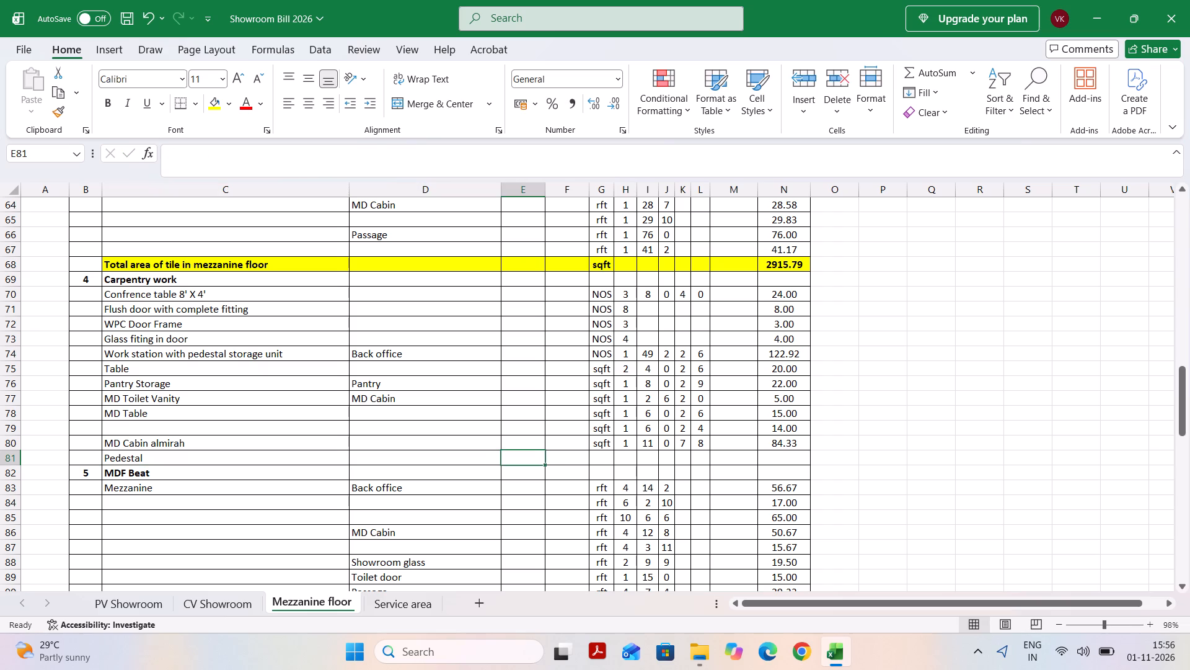
key(Tab)
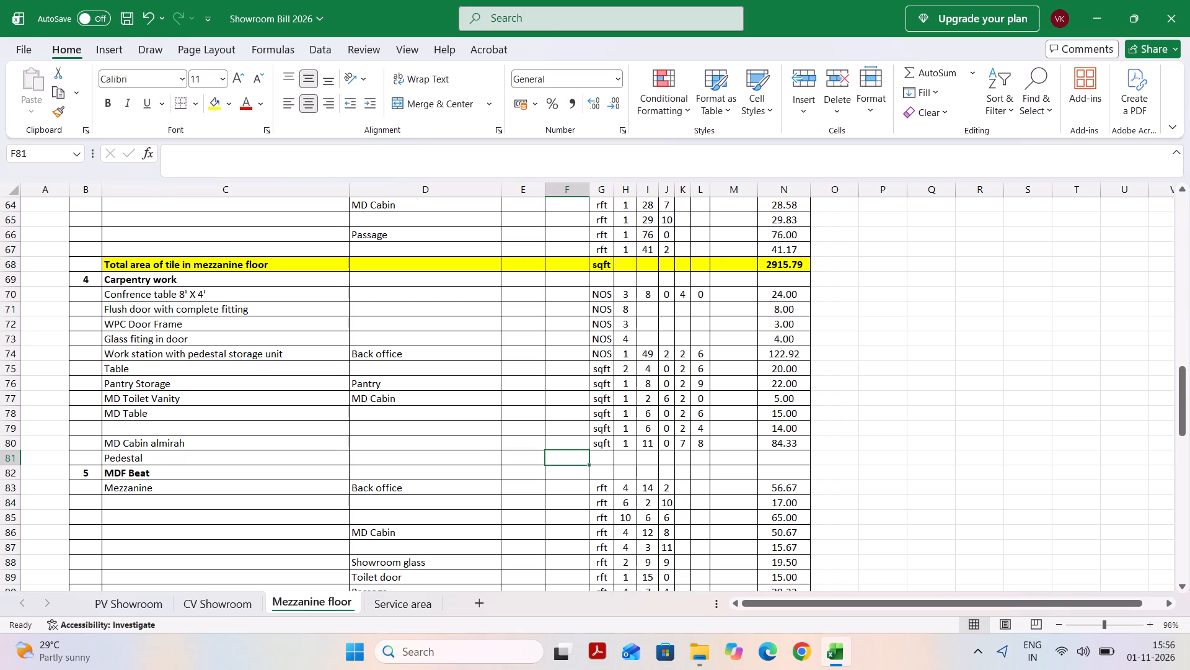
key(shift+Tab)
key(shift+Tab)
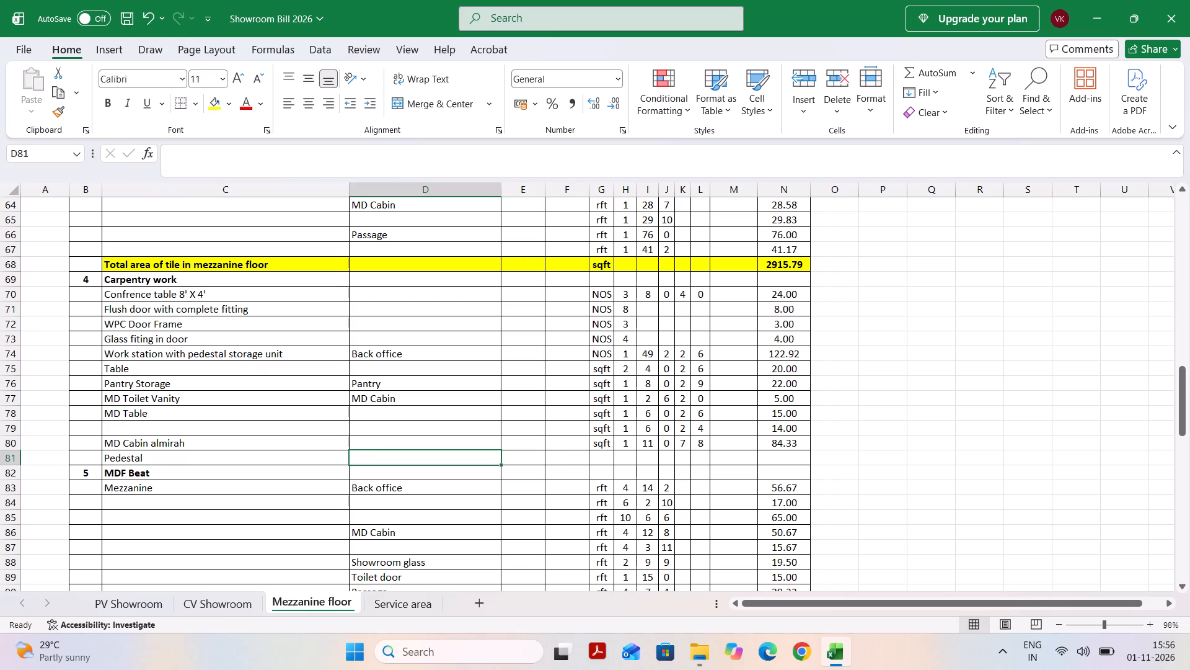
key(b)
key(Tab)
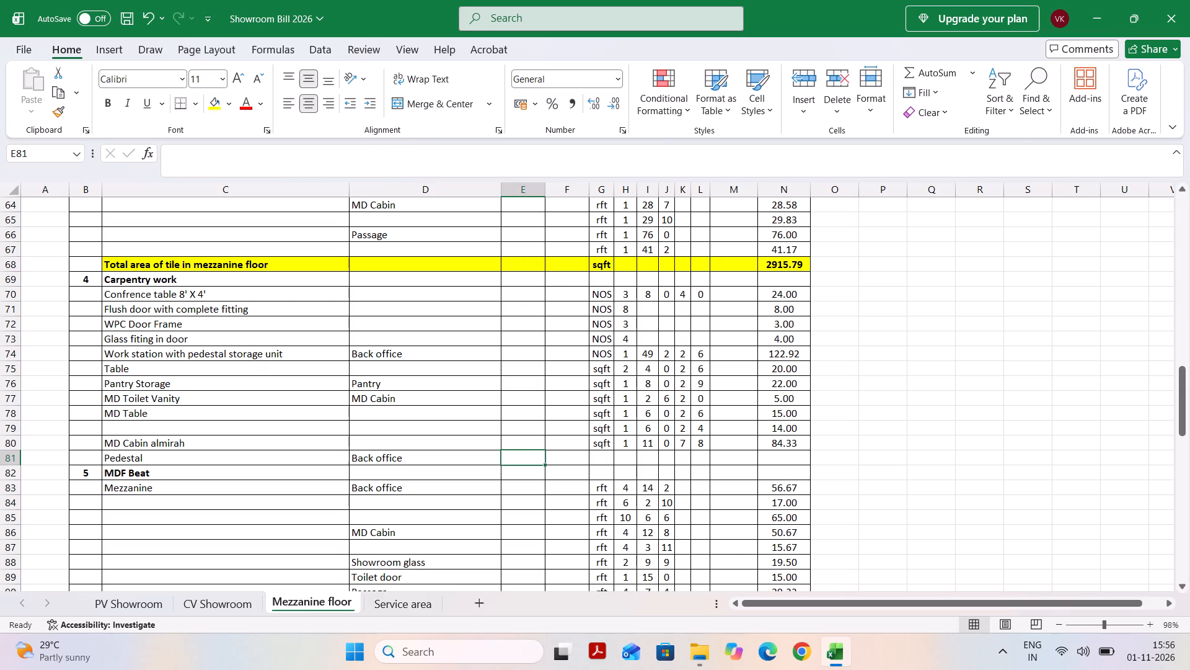
key(Tab)
key(Tab)
text(sq)
key(Tab)
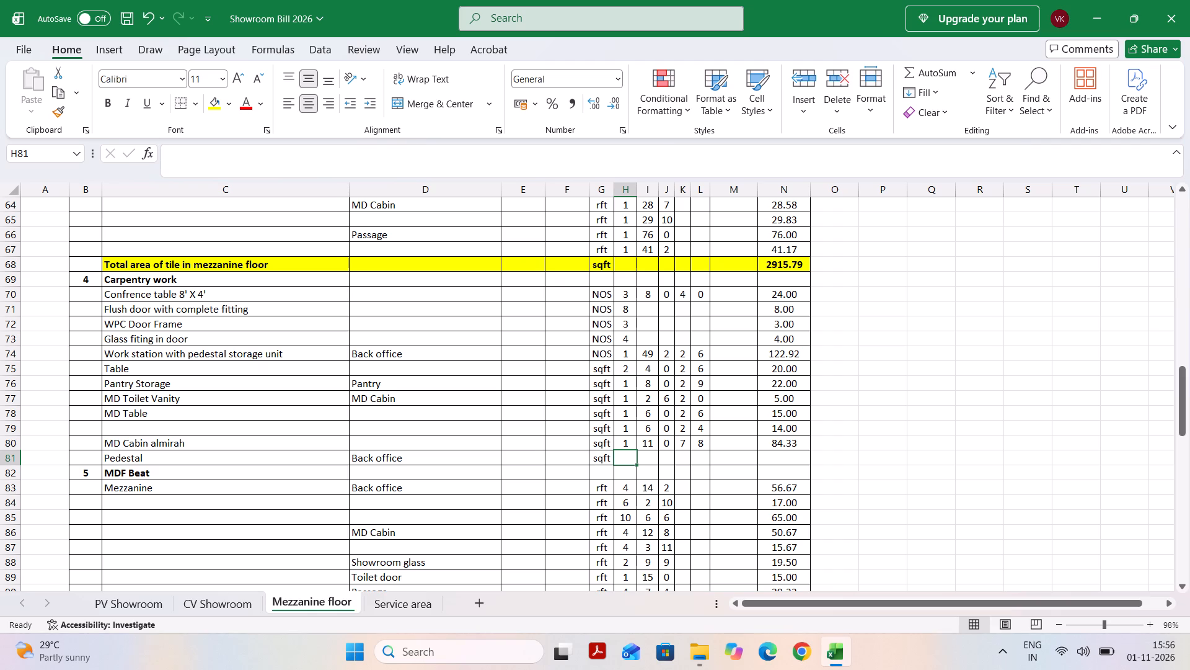
Enter quantity 2 and dimensions 1 ft 4 in by 2 ft 6 in for the Pedestal row.
key(2)
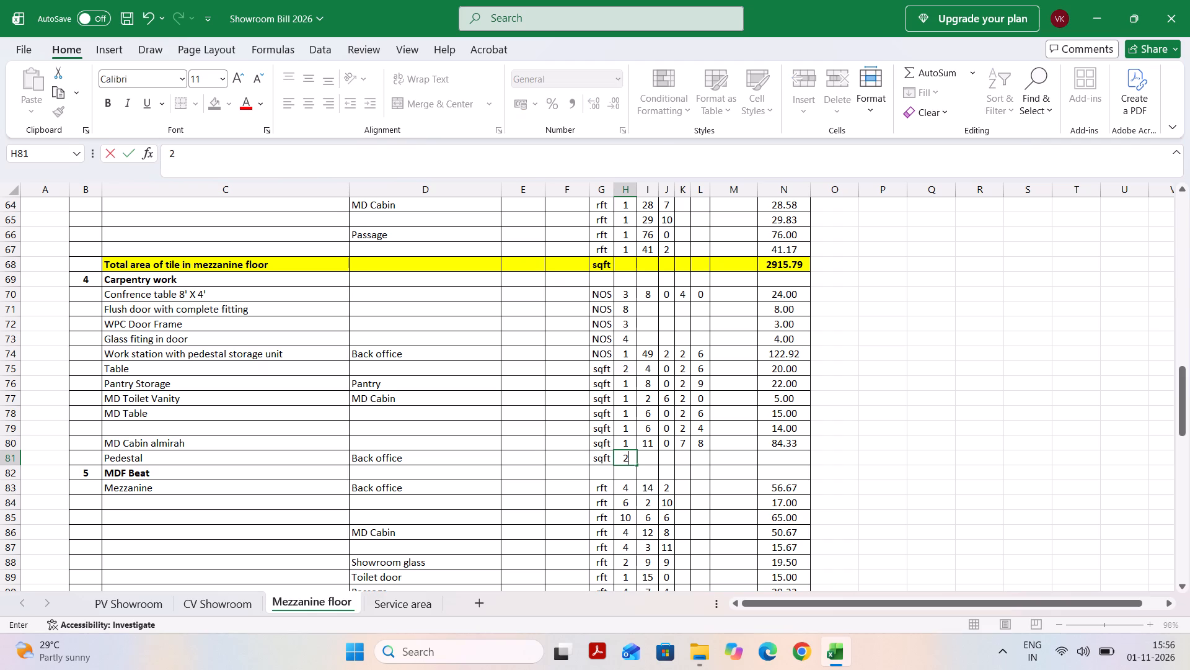
key(Tab)
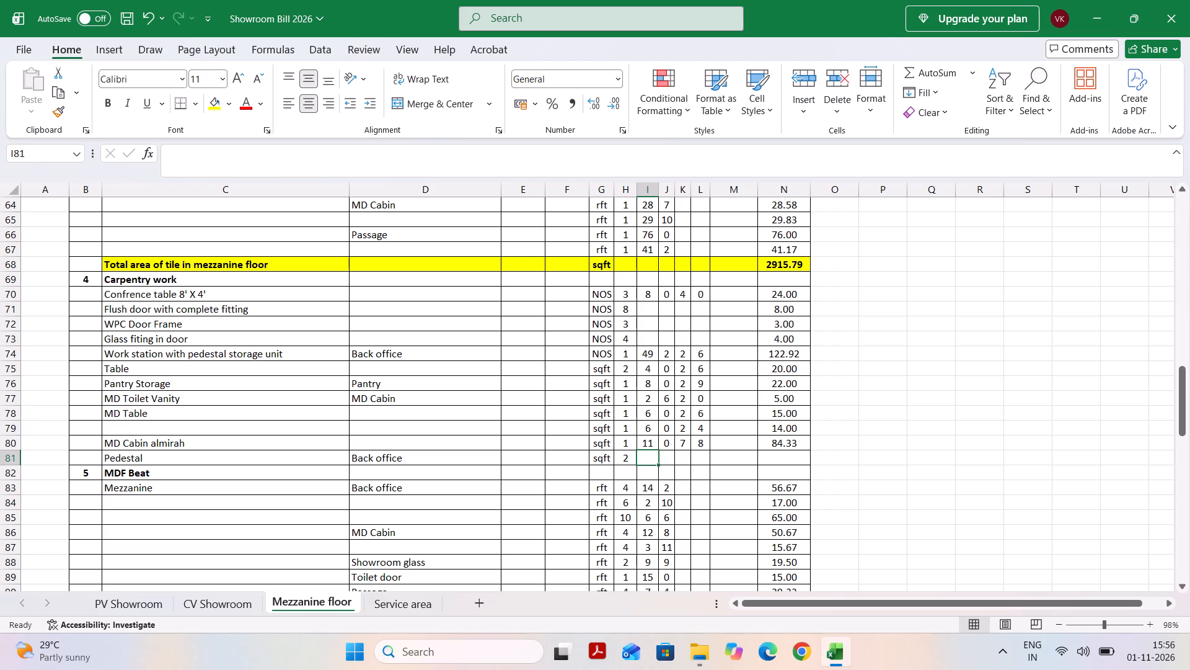
key(shift+Tab)
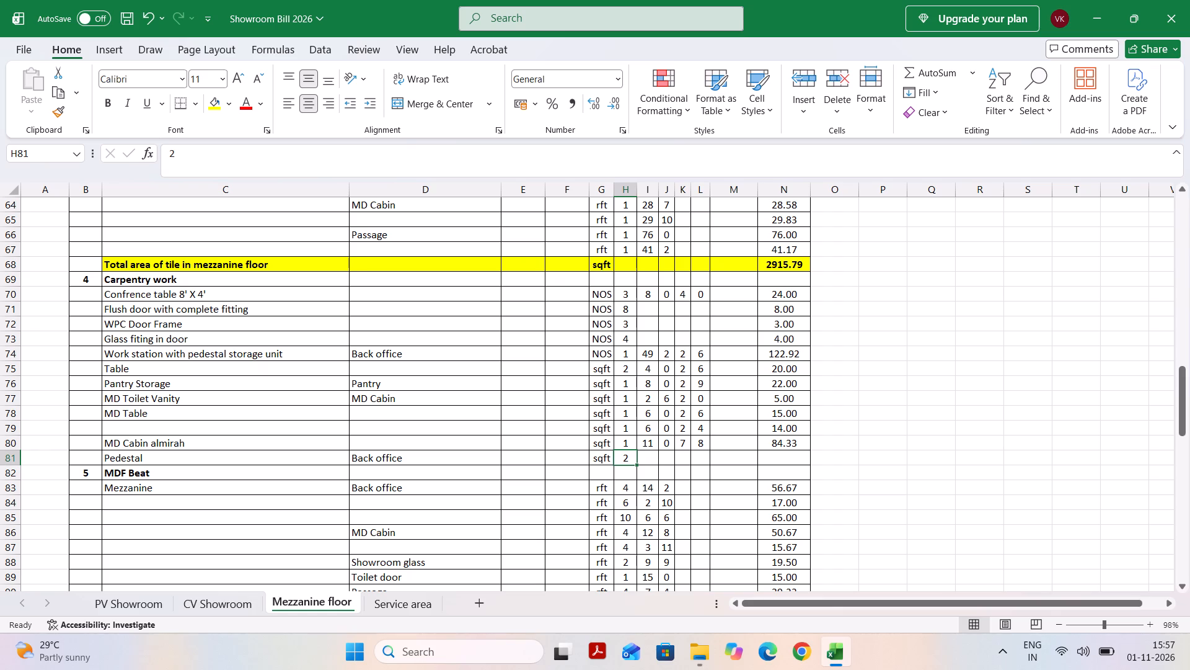
key(shift+Tab)
key(Tab)
key(Tab)
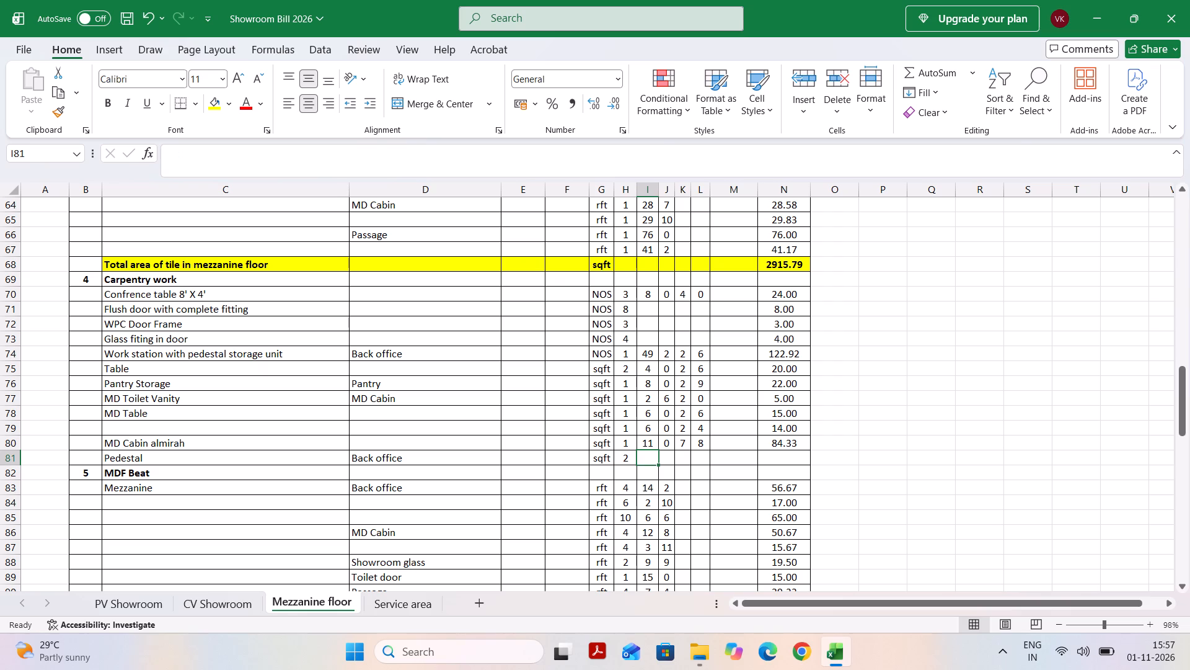
key(1)
key(Tab)
key(4)
key(Tab)
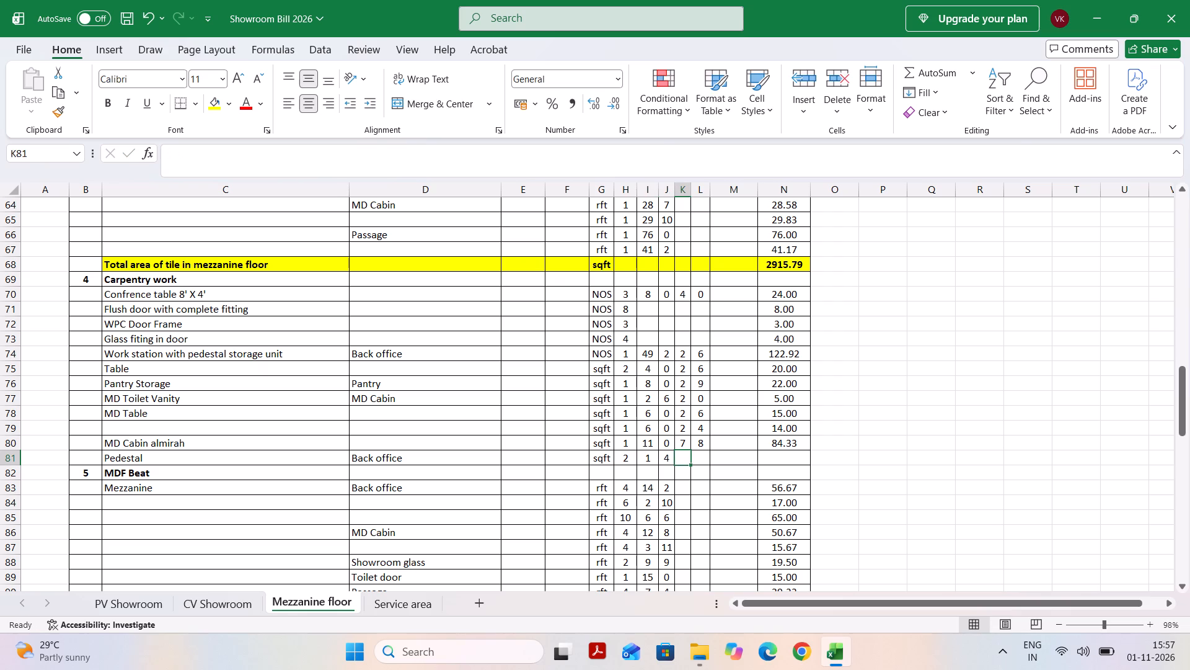
key(2)
key(Tab)
key(6)
key(Tab)
key(Return)
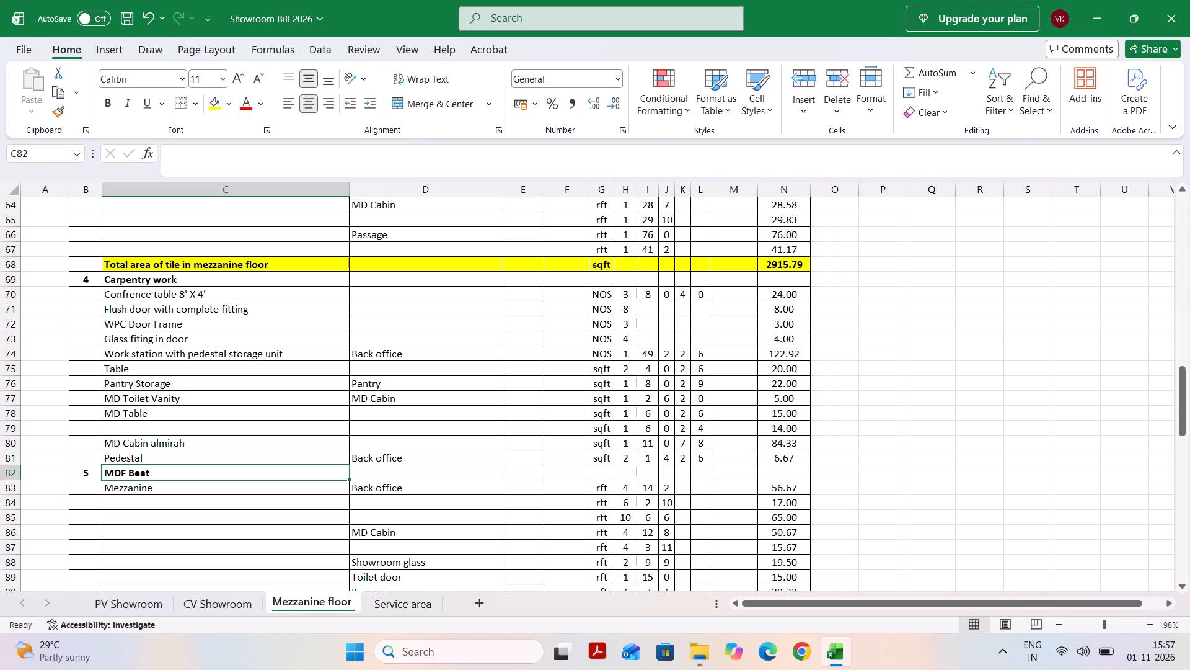
Set the Pedestal row's quantity to 13.
click(627, 467)
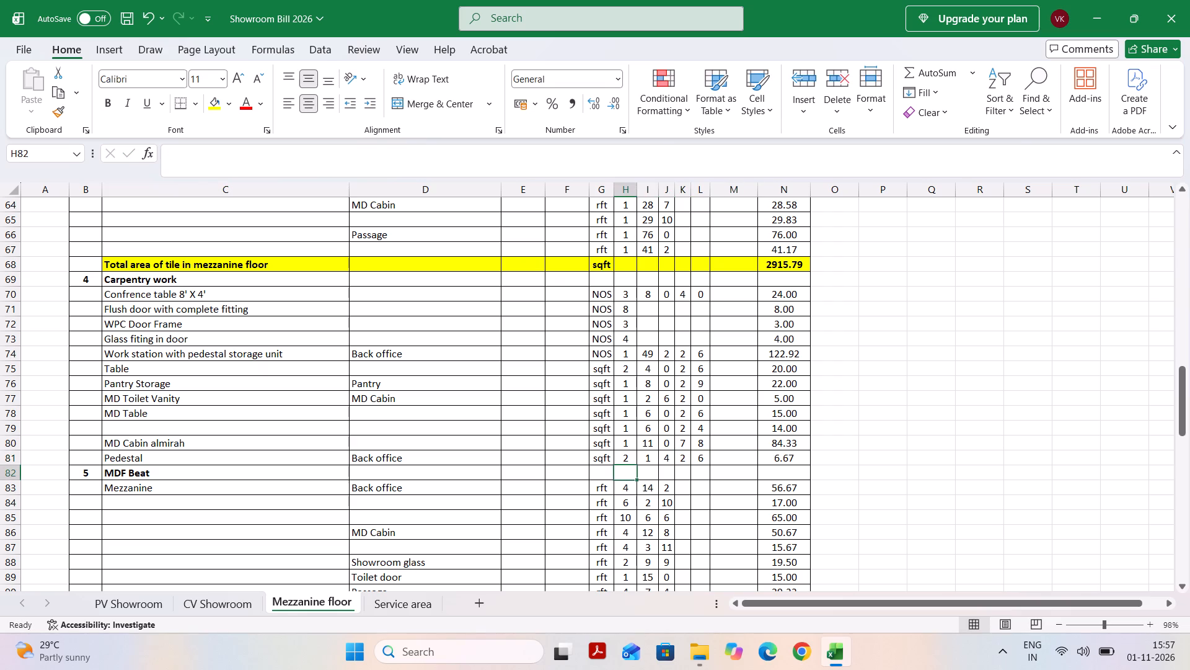
click(617, 462)
click(617, 462)
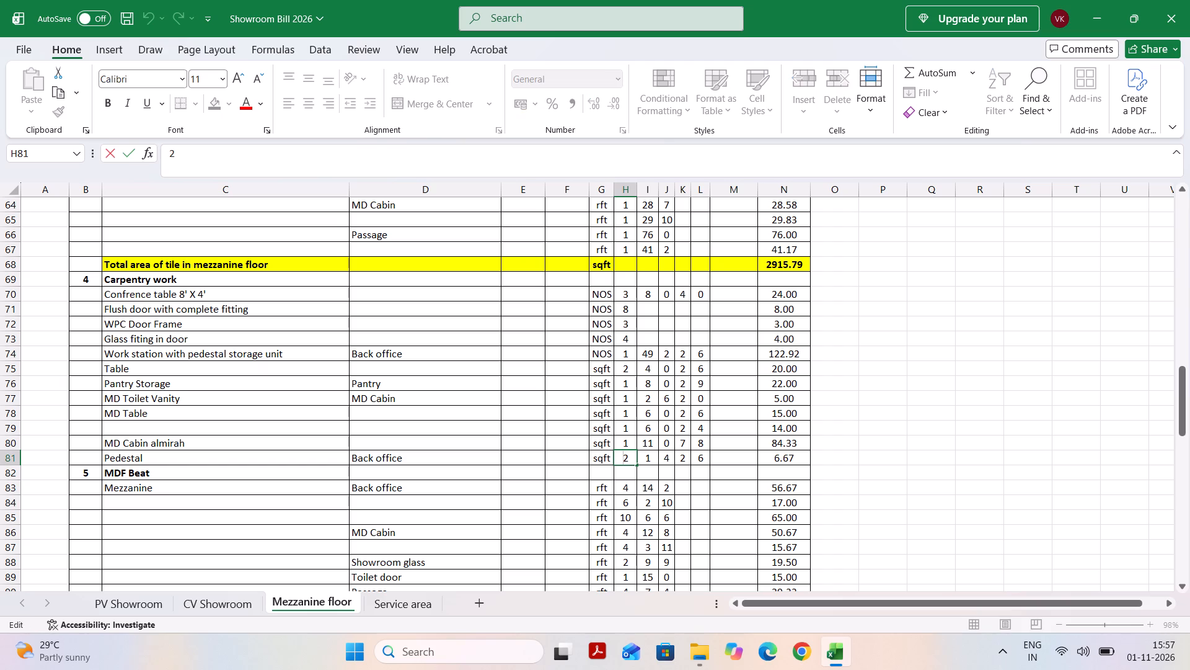
click(633, 469)
click(627, 457)
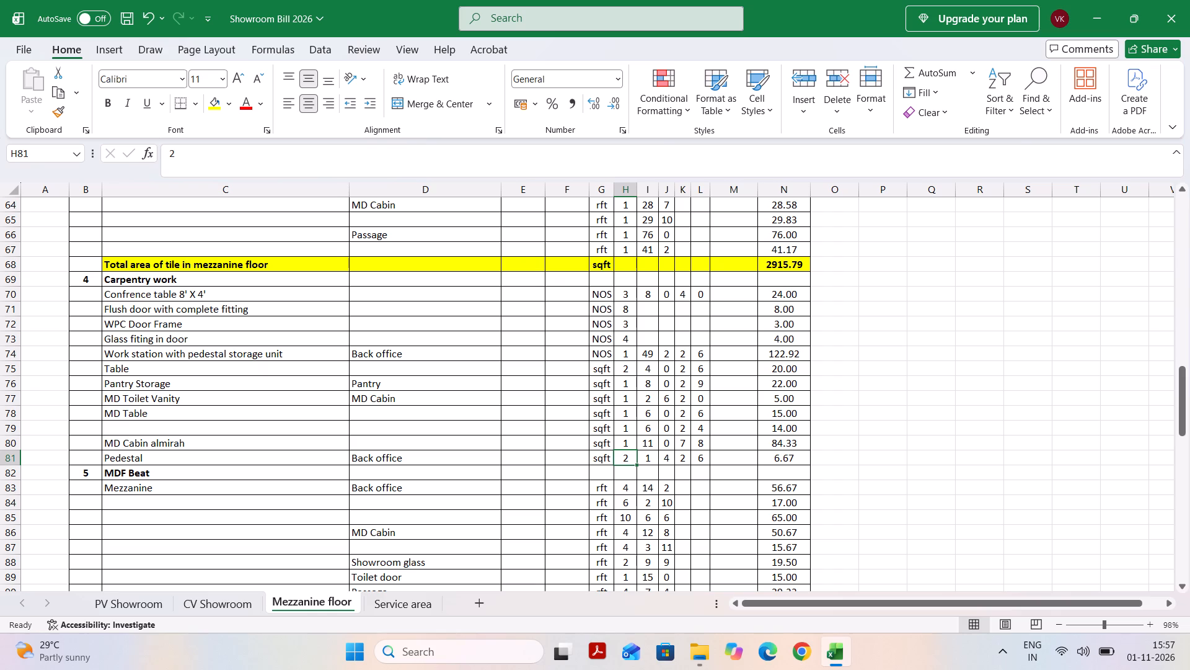
text(13)
key(Tab)
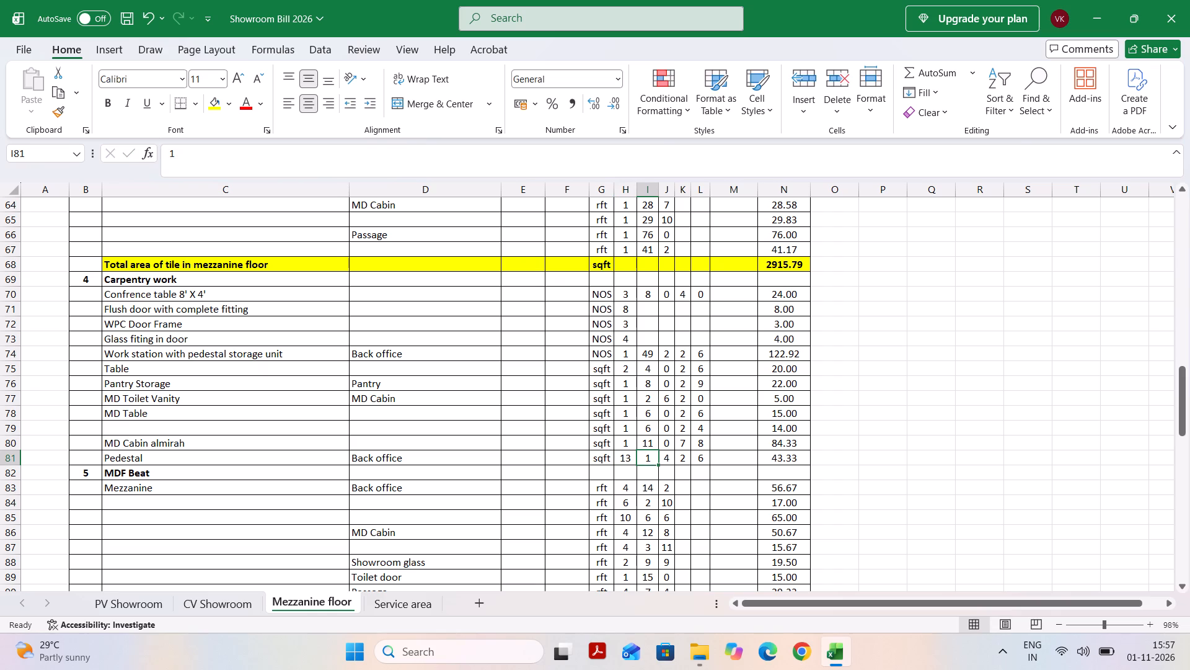
key(shift+Tab)
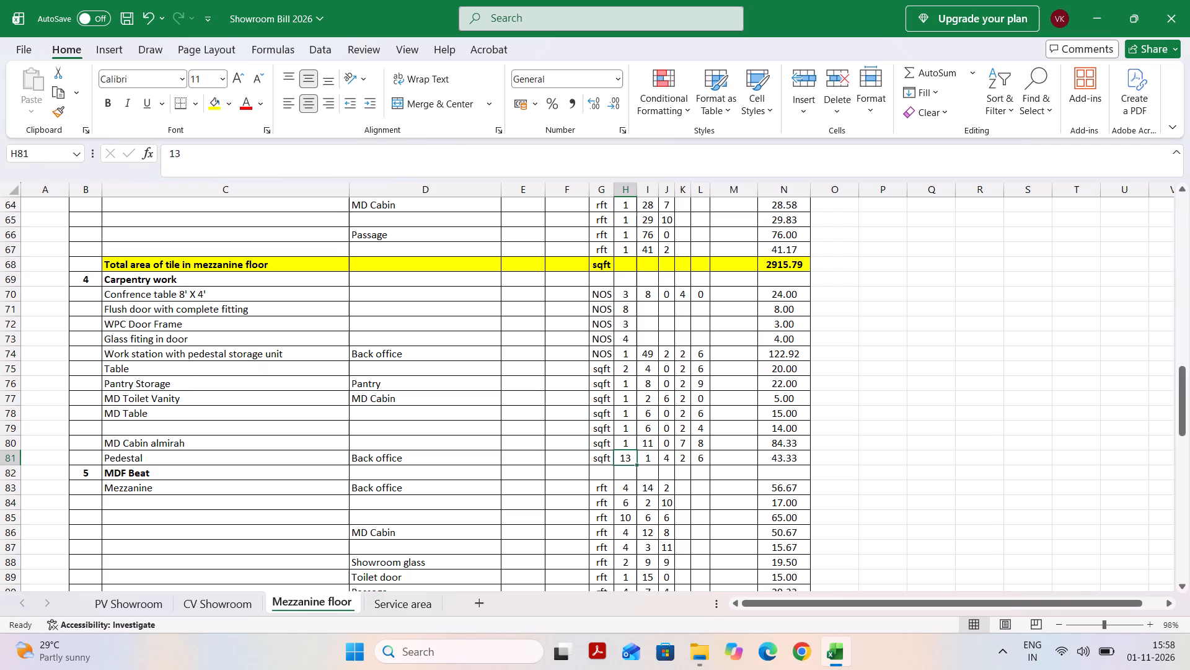
click(536, 444)
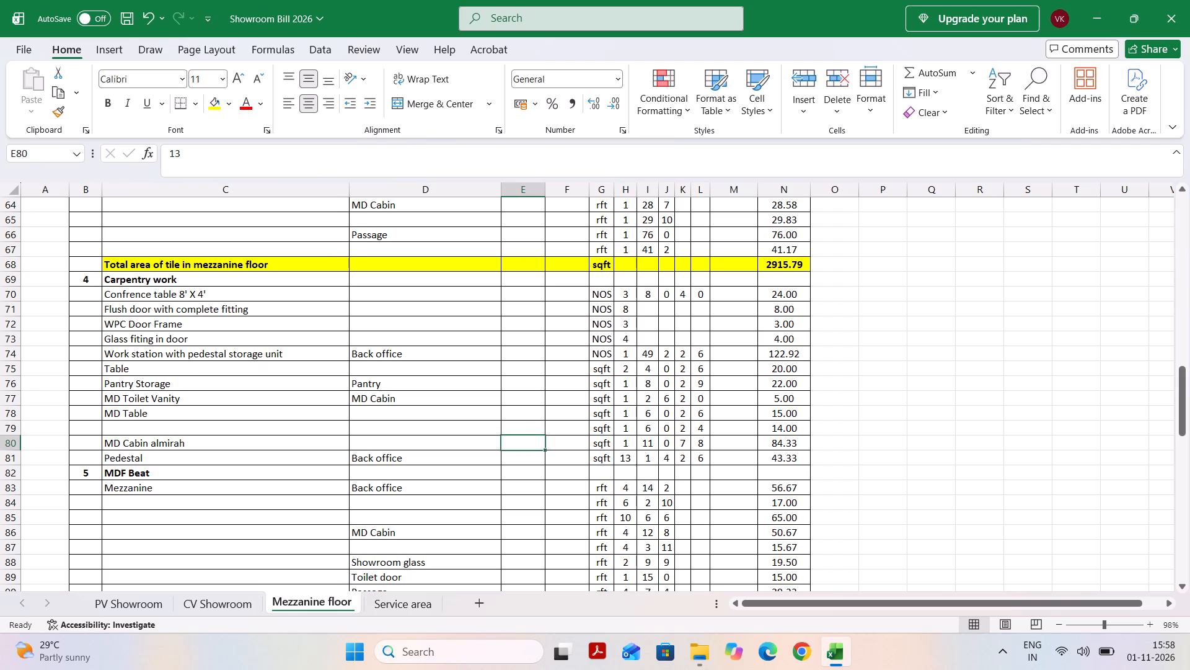
click(644, 327)
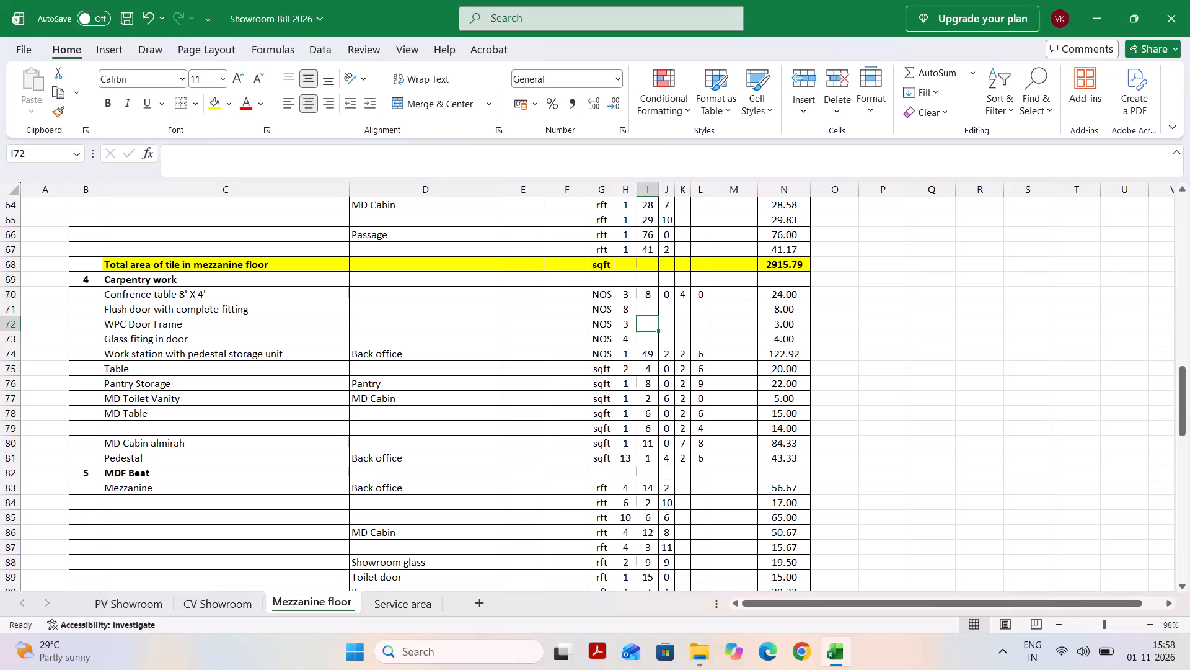
Examine the Carpentry work and Table entries on the CV Showroom sheet.
click(223, 599)
scroll(422, 507, up, 3)
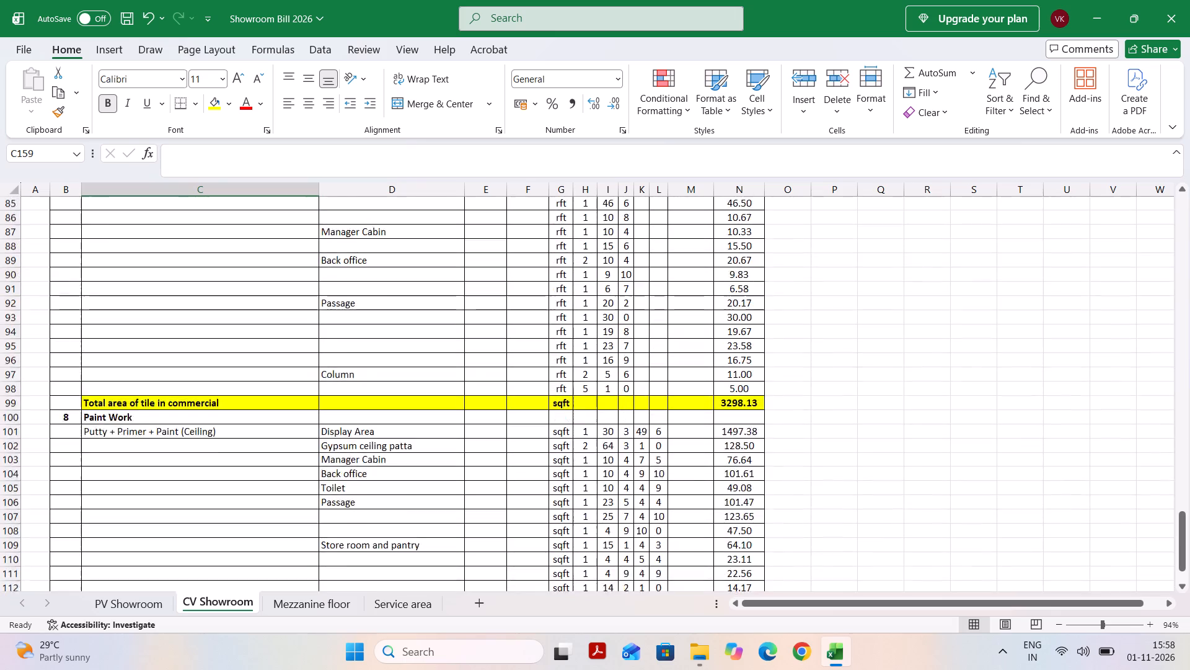
scroll(422, 507, up, 1)
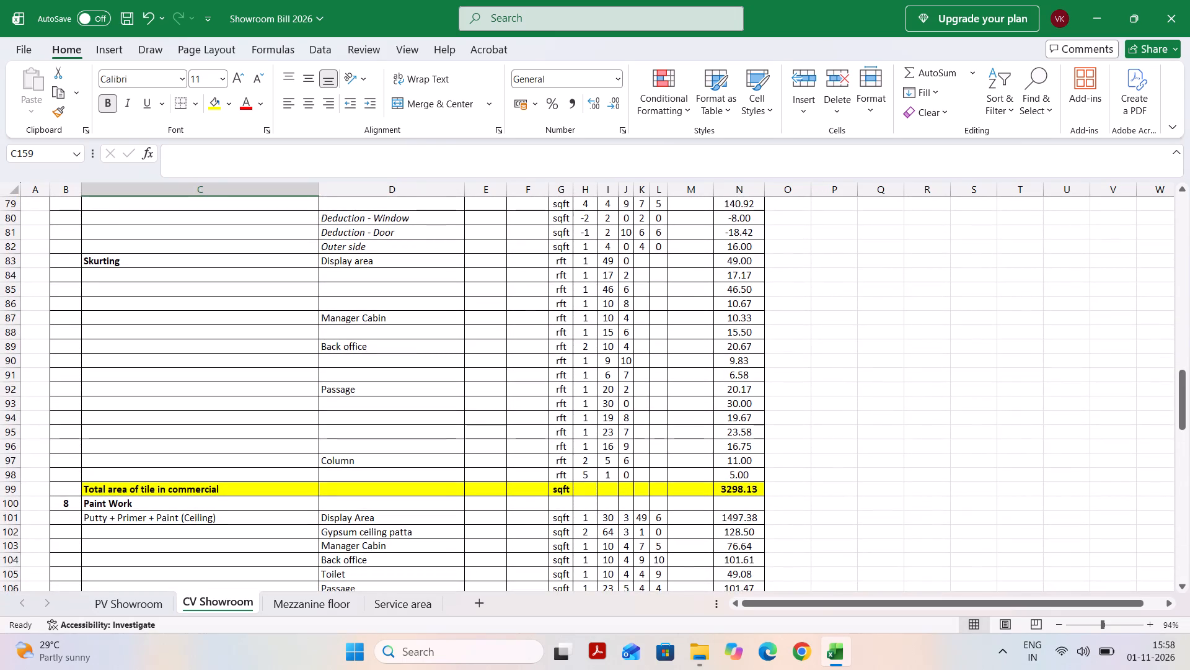
scroll(536, 504, up, 2)
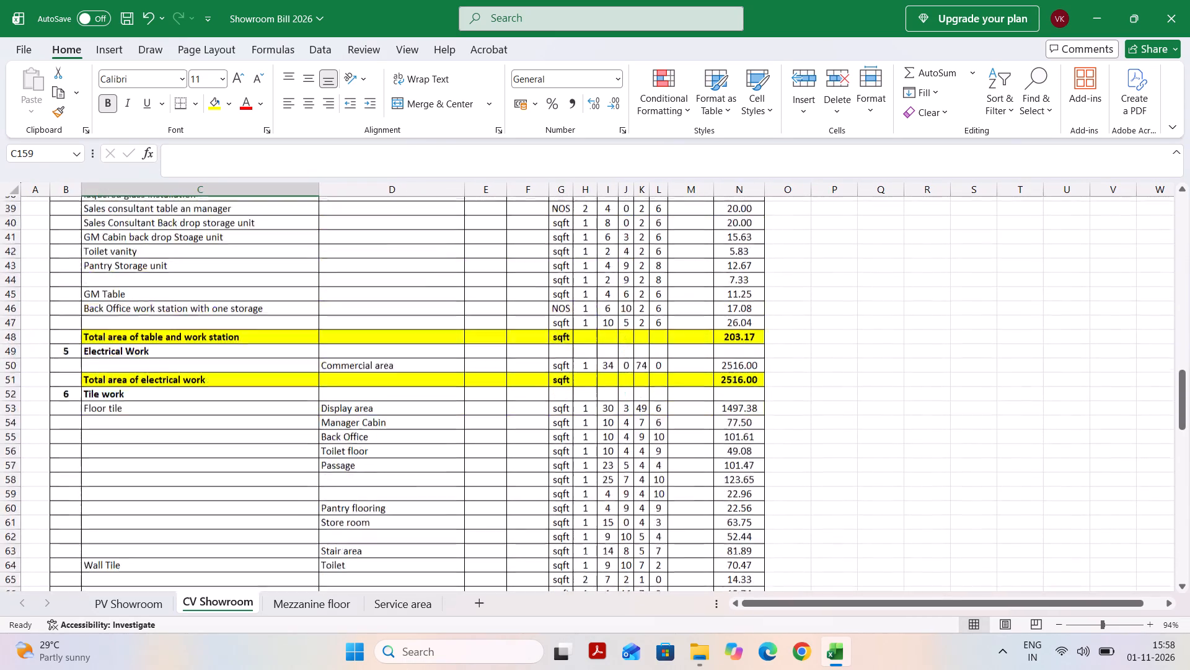
scroll(526, 477, up, 2)
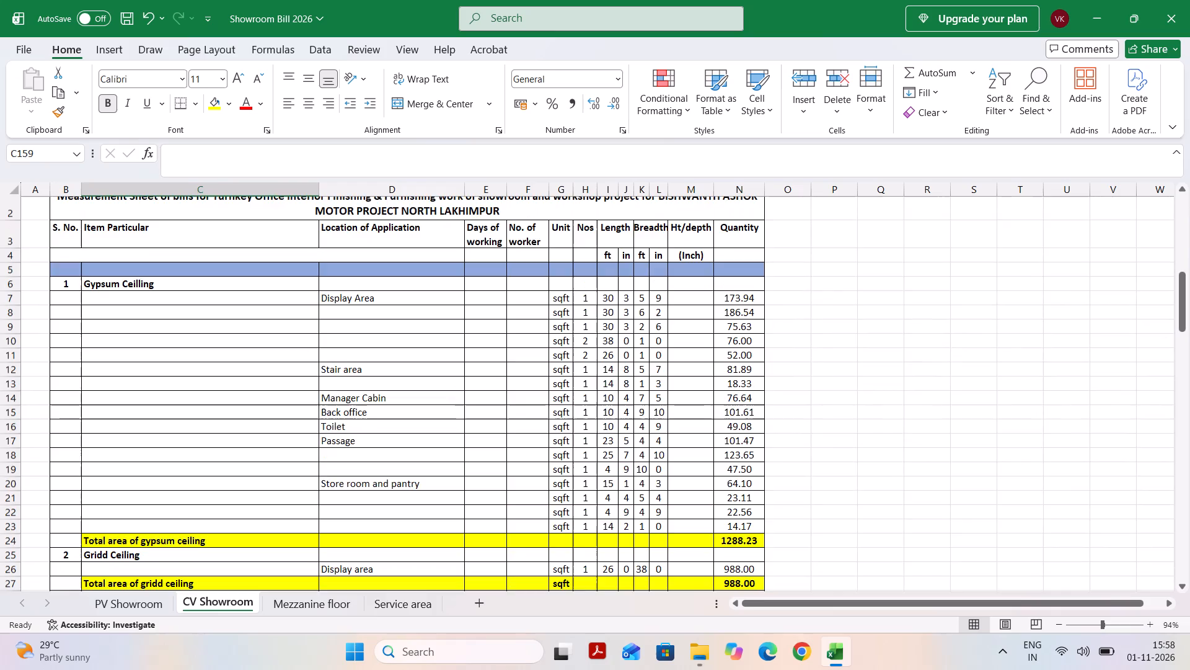
scroll(526, 477, down, 2)
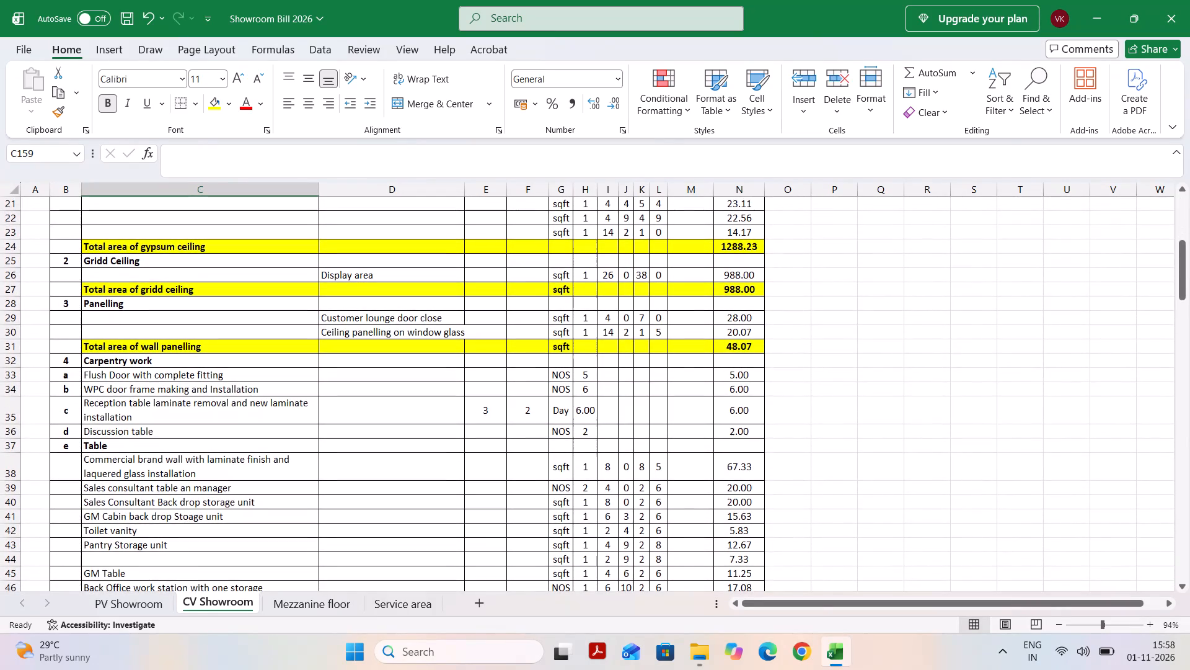
scroll(526, 477, down, 1)
click(512, 458)
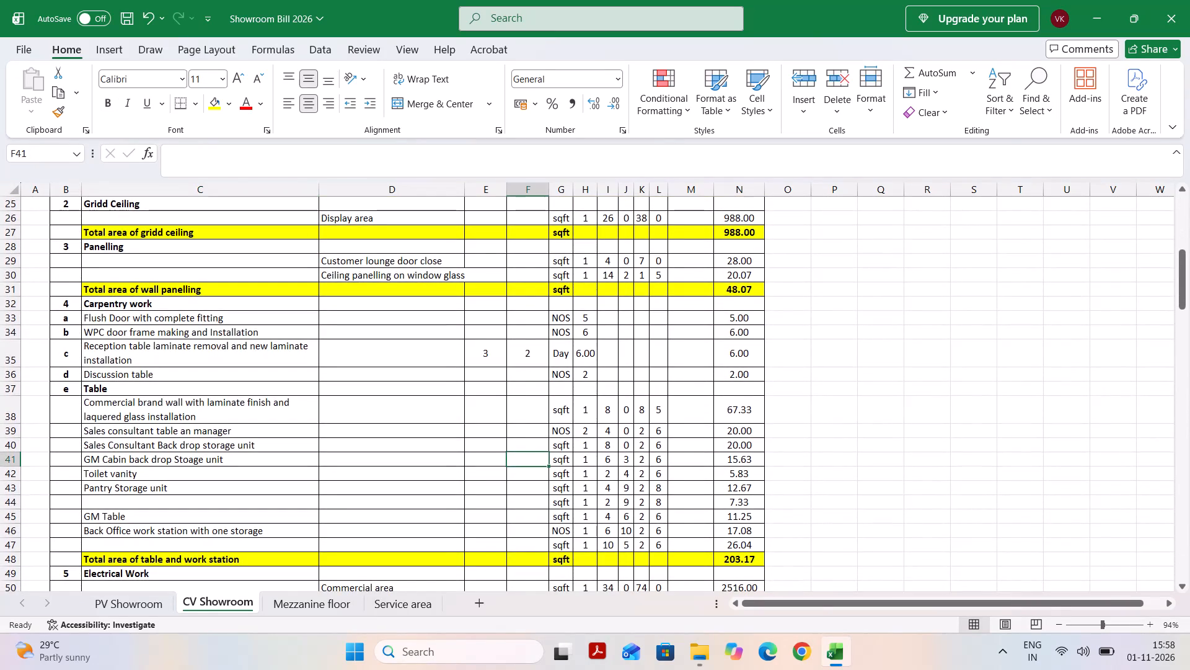
click(535, 367)
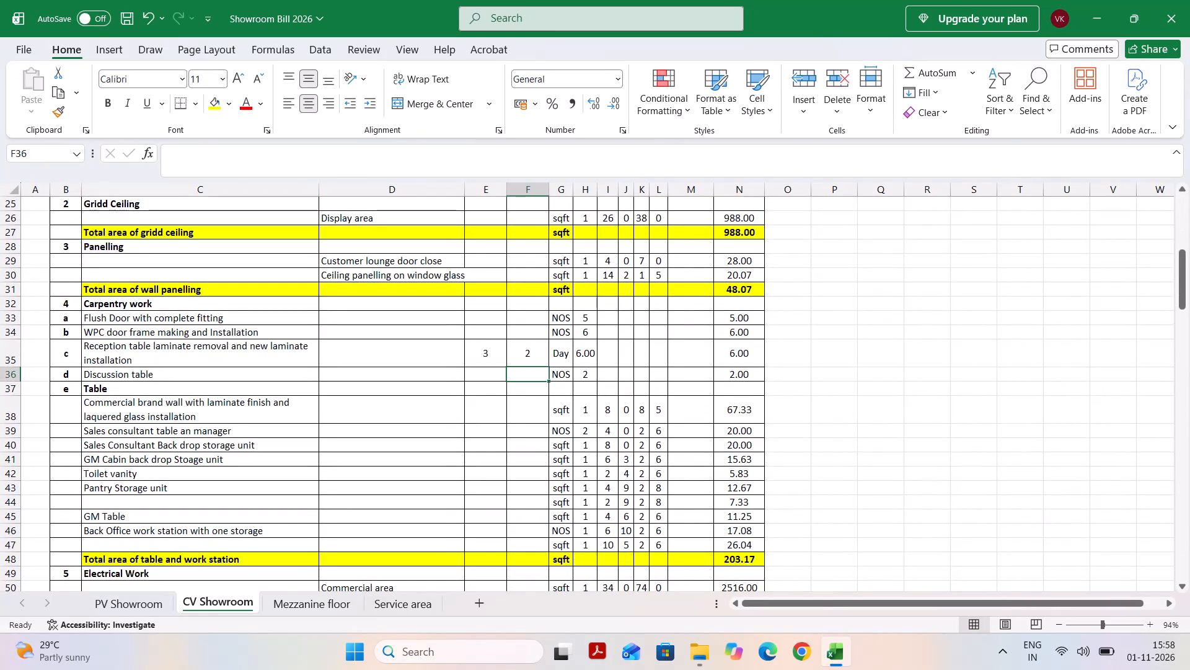
click(61, 392)
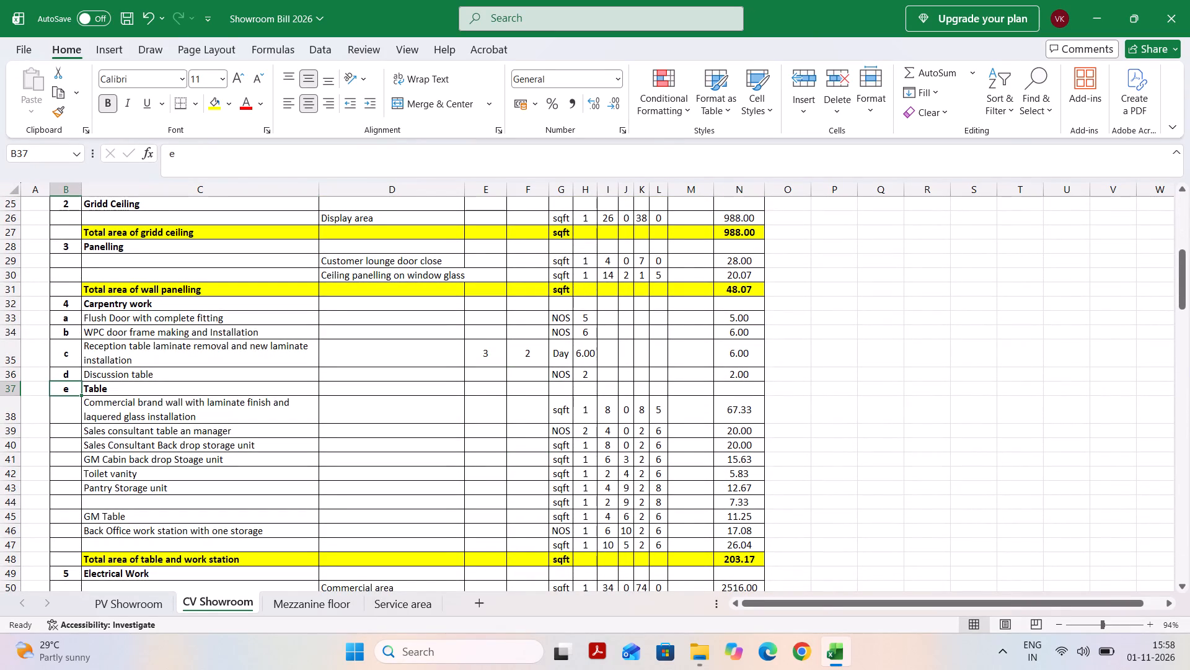
click(127, 416)
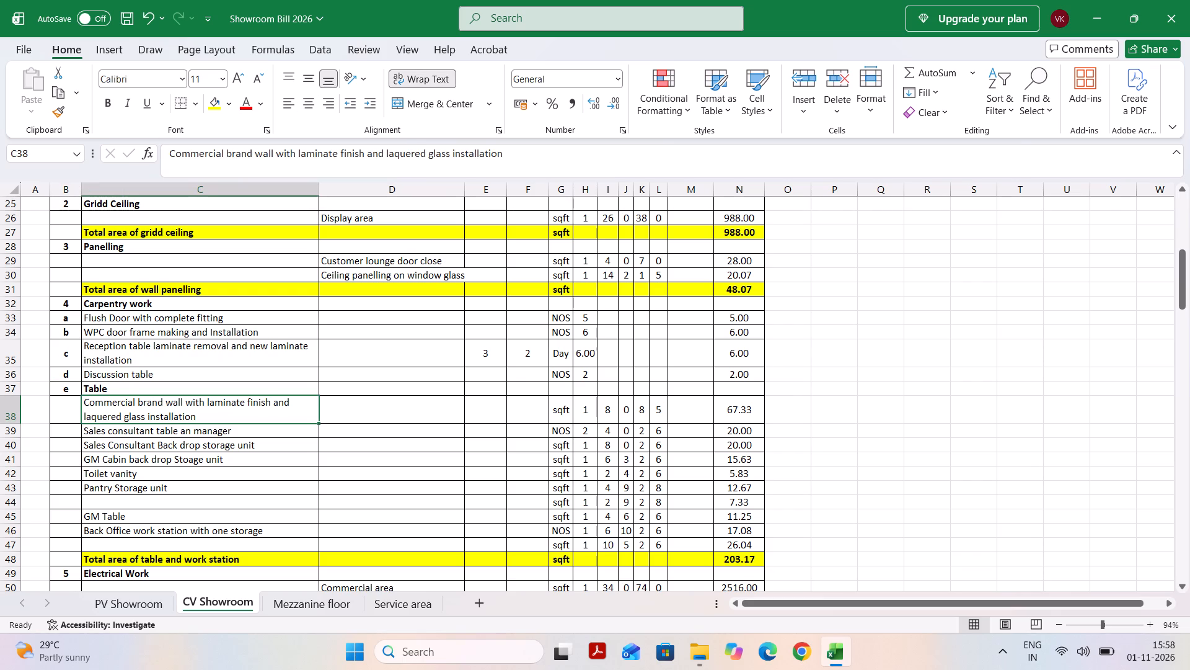
click(107, 422)
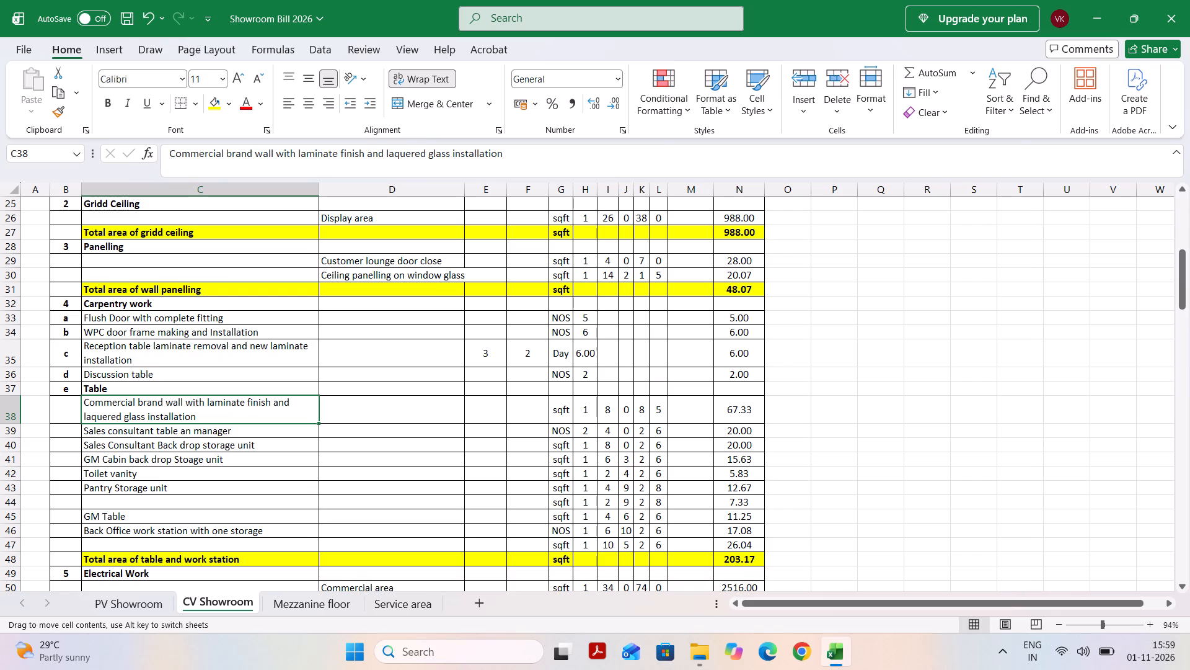
Examine the entries and units under Table and the Electrical Work section on the CV Showroom sheet.
click(117, 448)
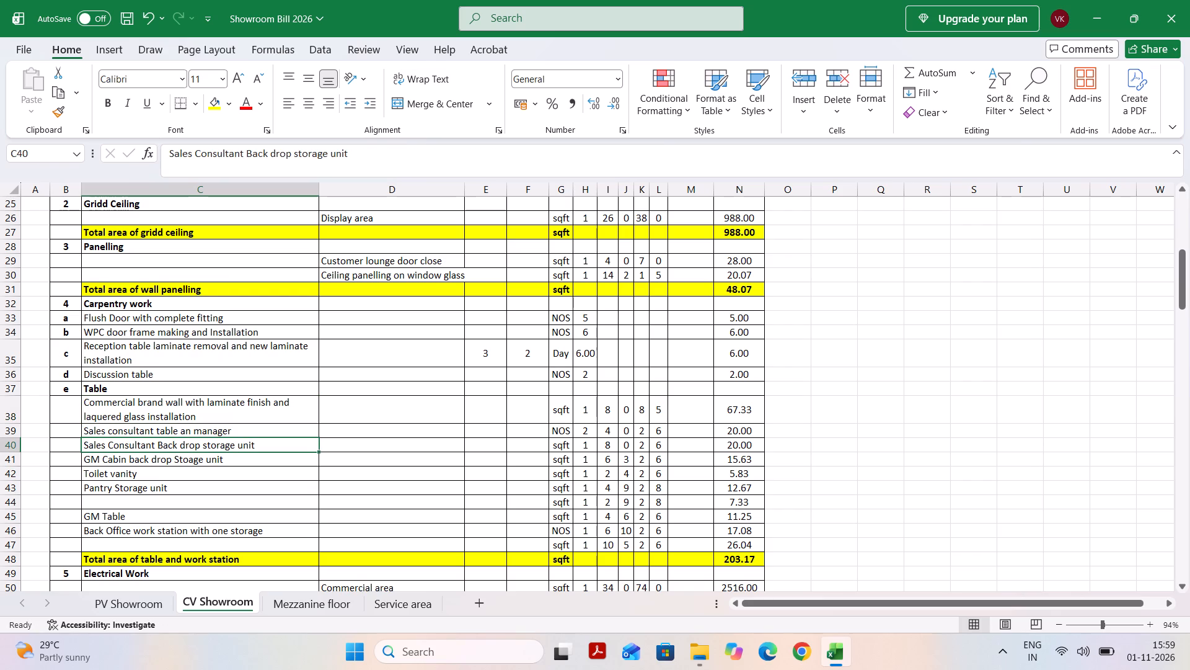
click(115, 438)
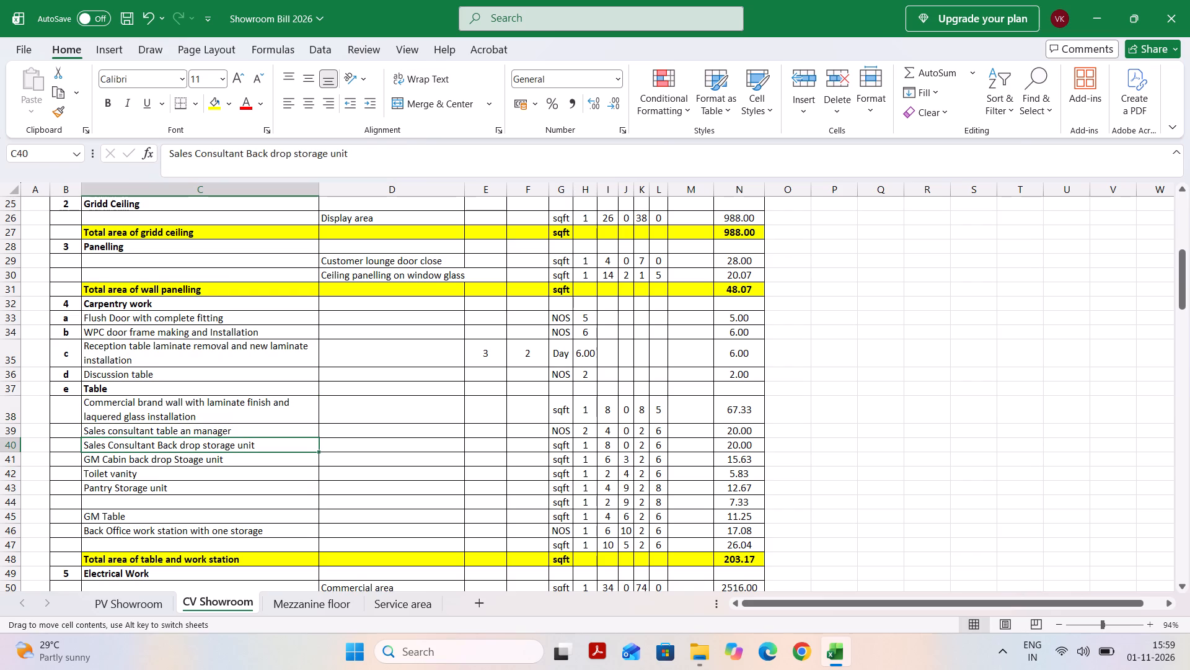
click(115, 434)
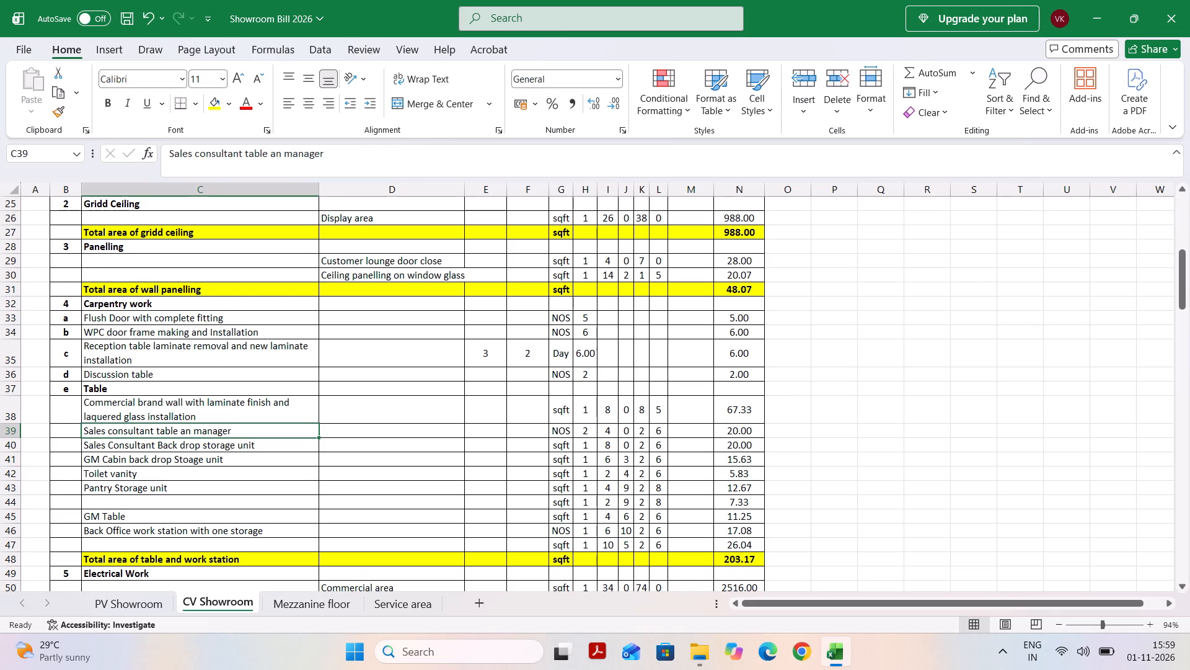
click(136, 448)
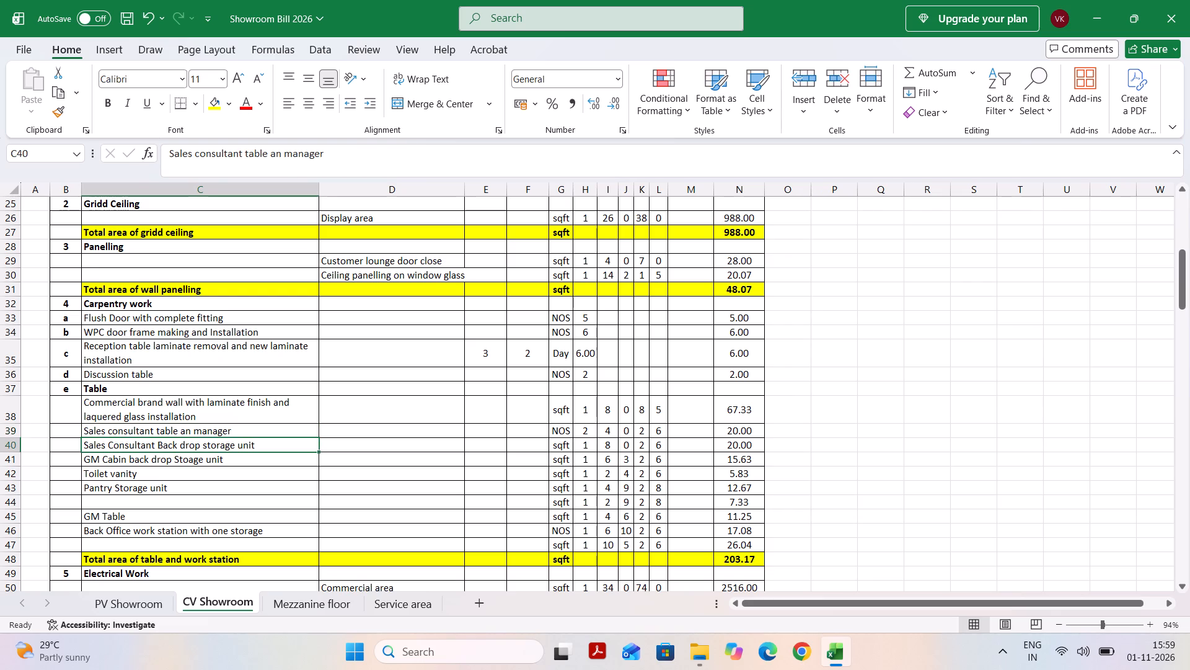
click(133, 432)
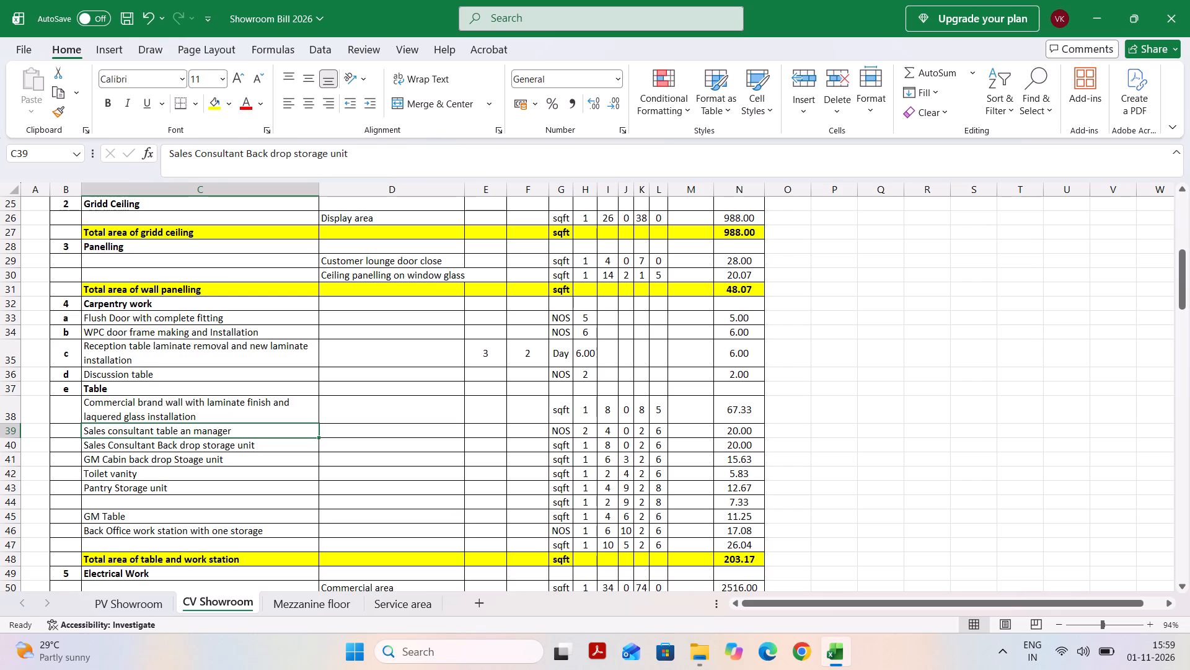
click(214, 488)
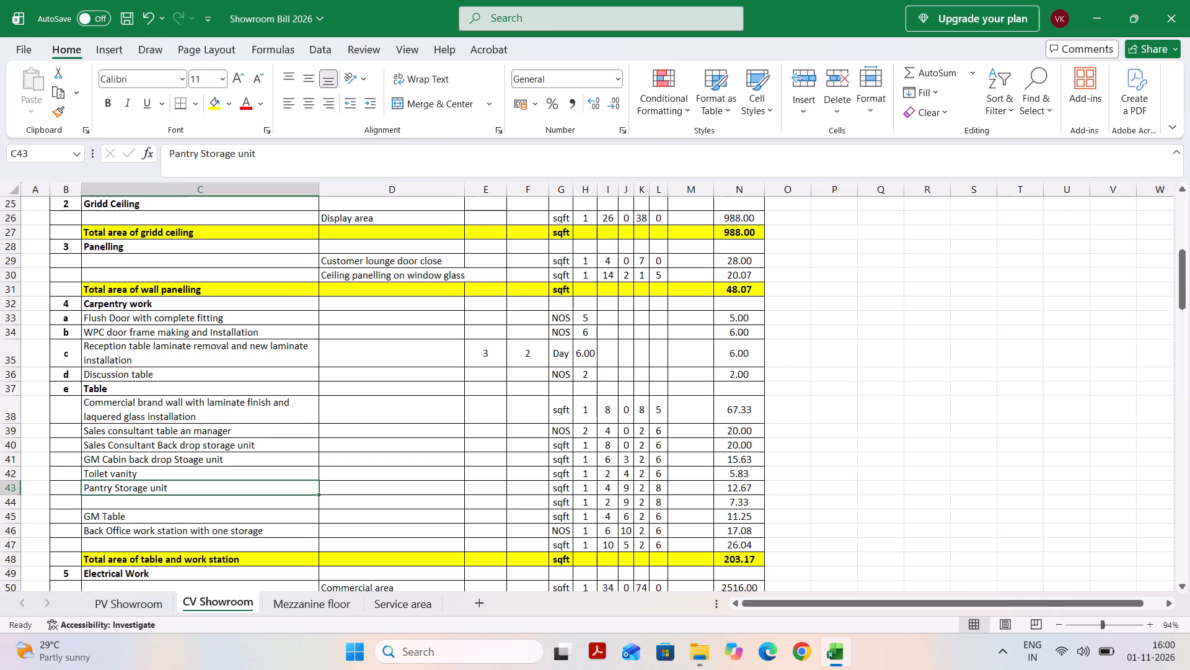
click(541, 551)
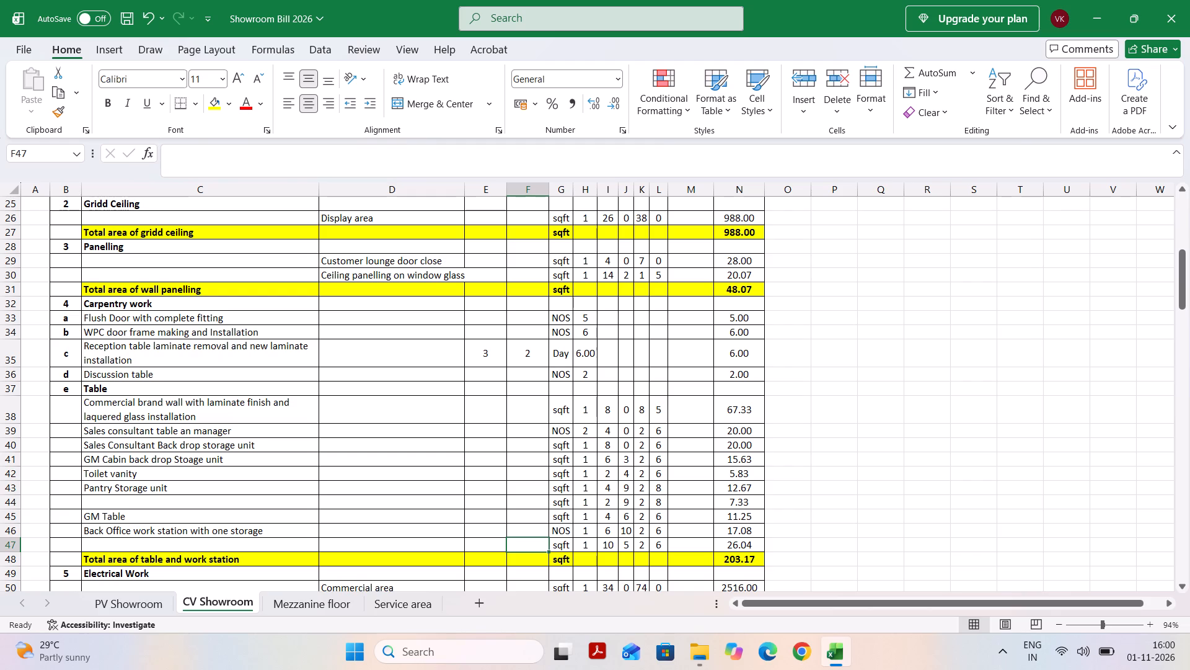
click(461, 541)
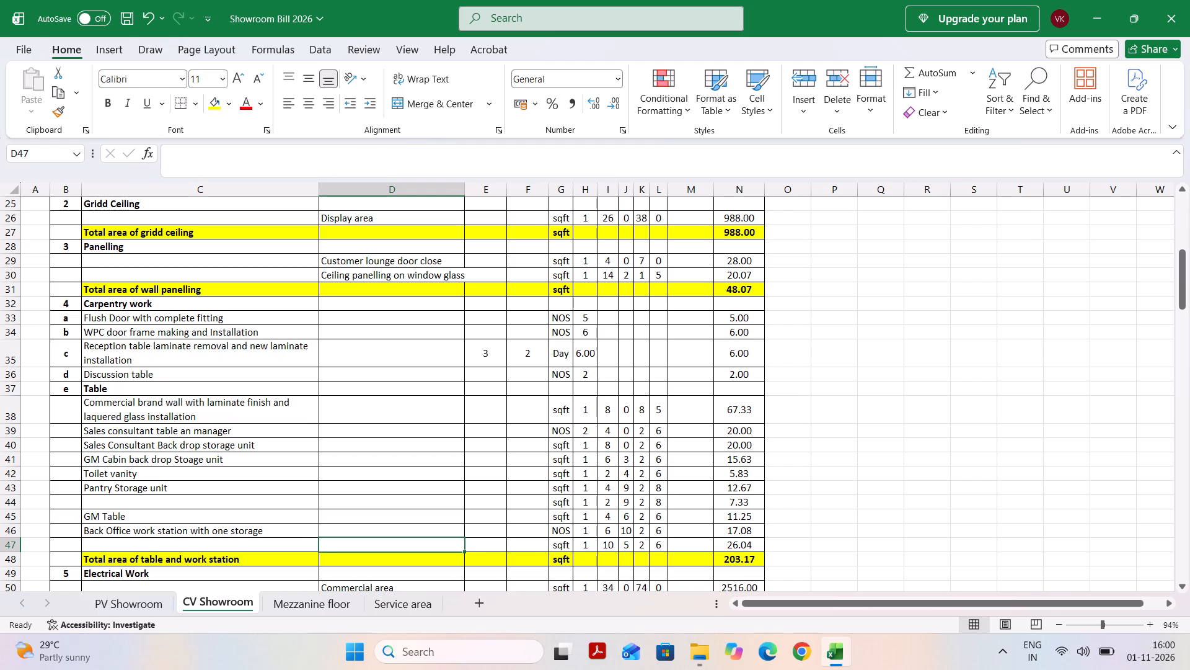
click(563, 552)
click(561, 538)
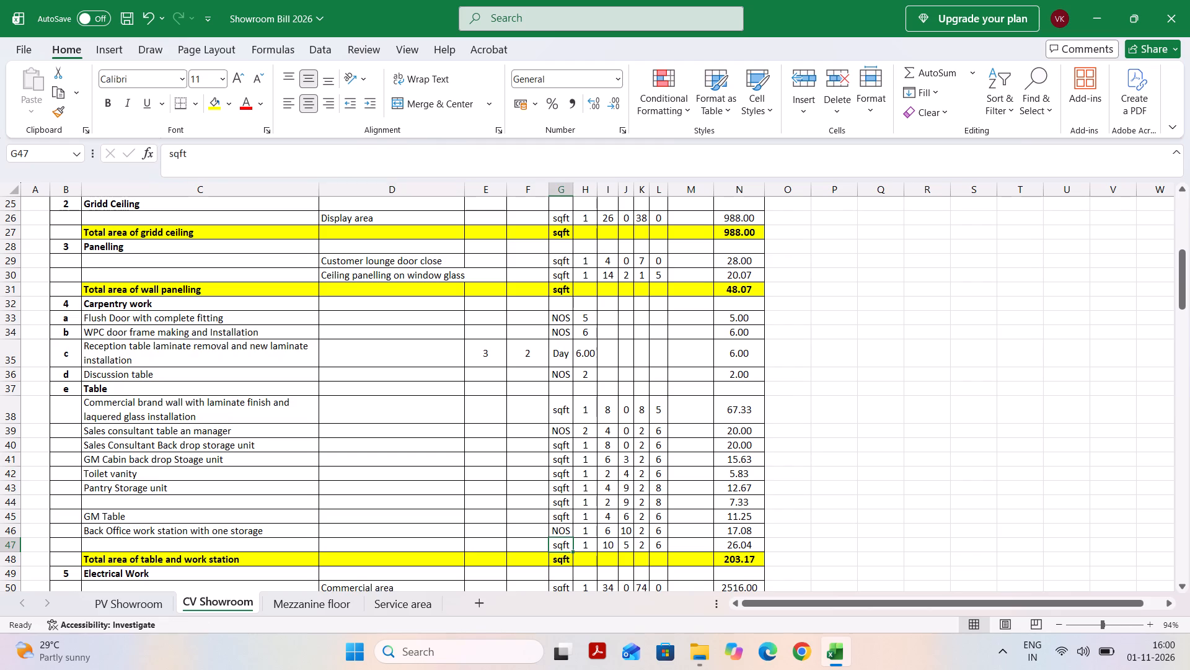
click(548, 529)
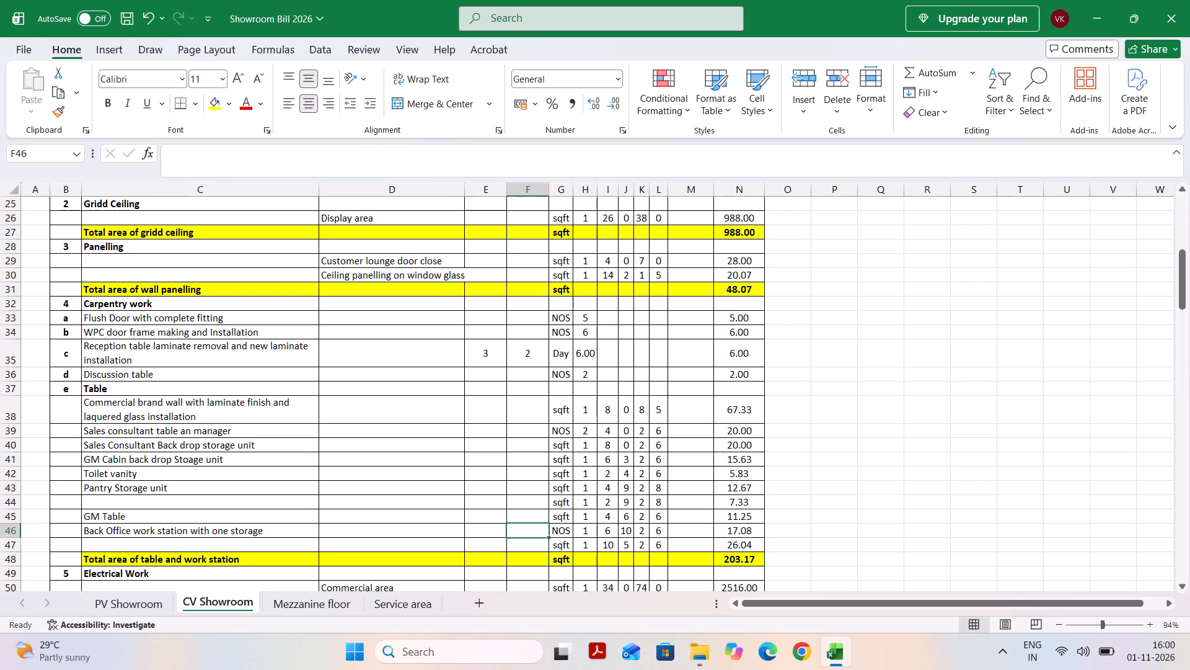
click(190, 481)
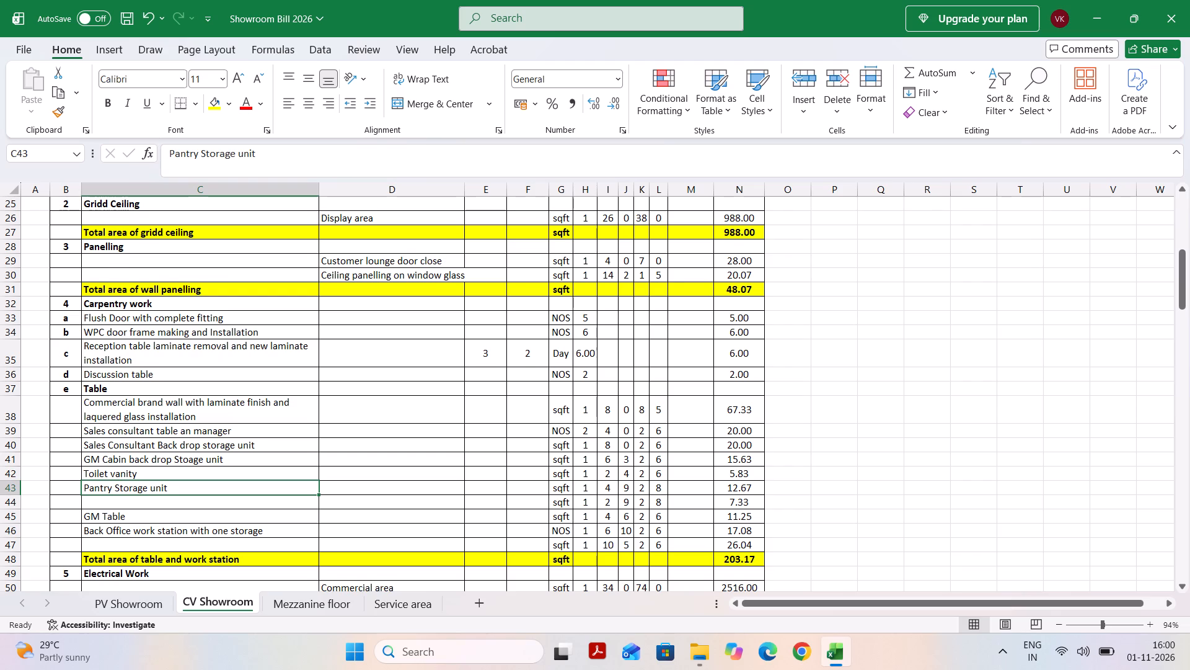
scroll(319, 509, down, 1)
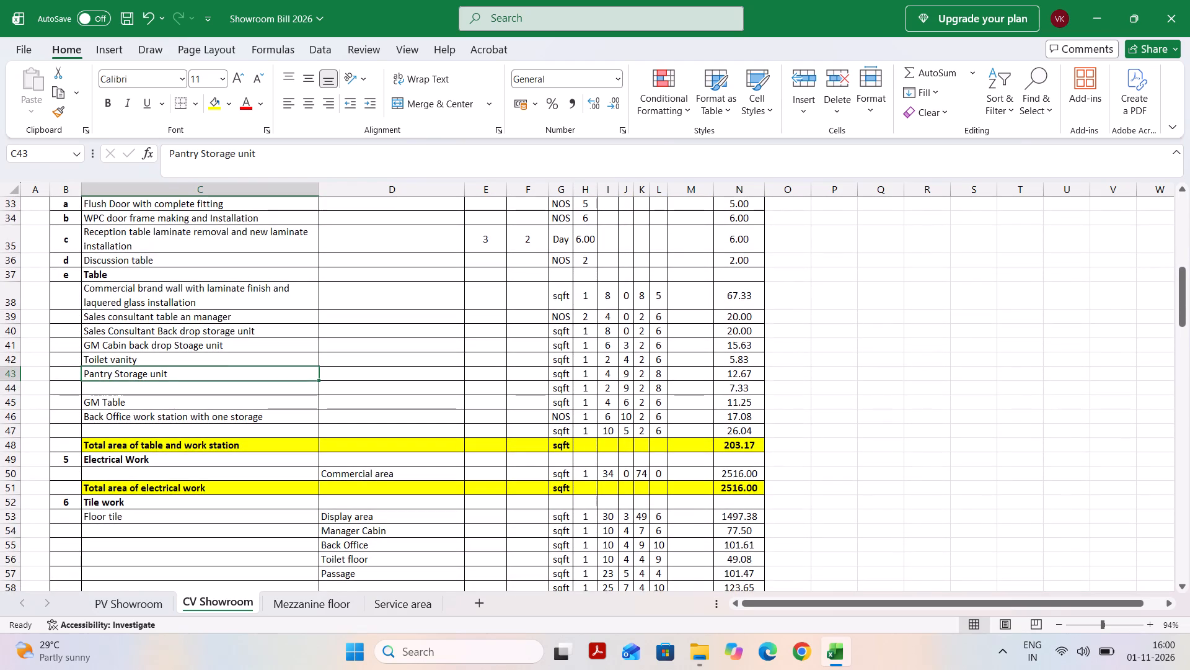
click(187, 452)
scroll(205, 563, down, 1)
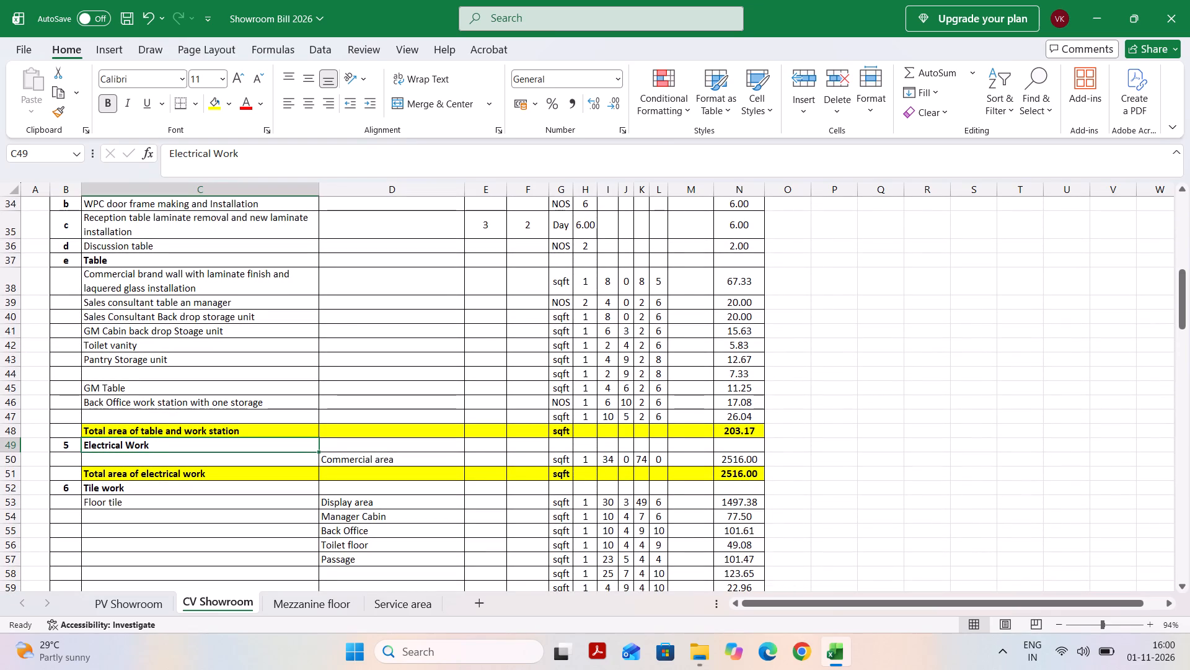
click(171, 430)
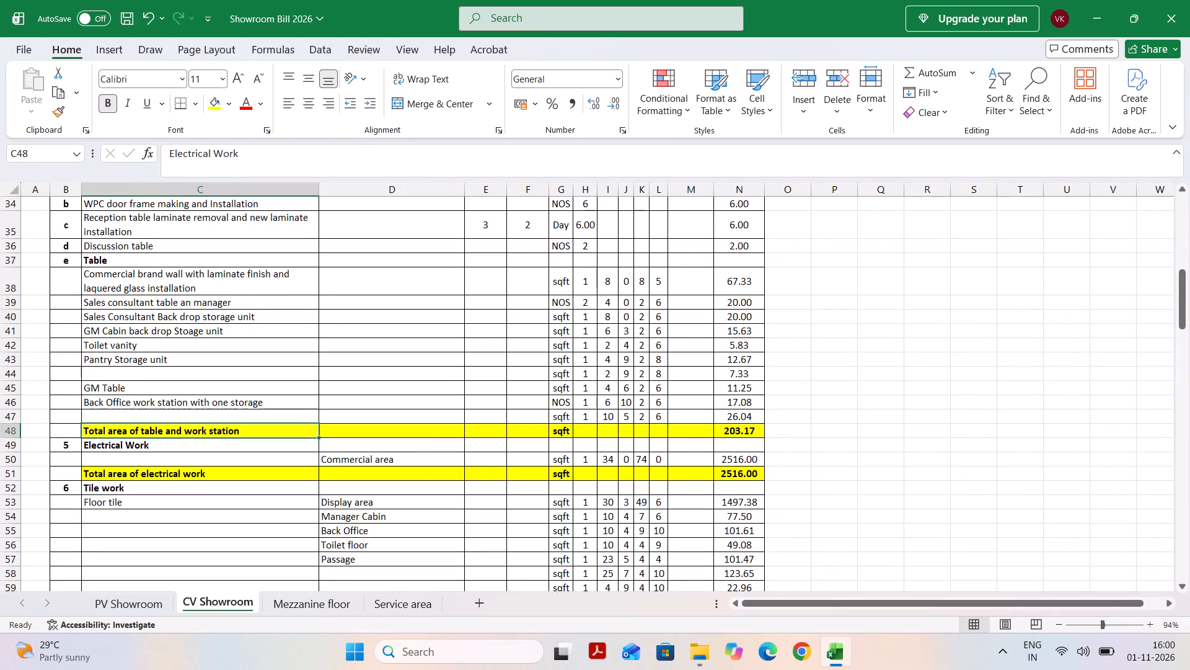
Insert a blank row above the Table heading in the Carpentry work section.
click(93, 264)
key(shift+space)
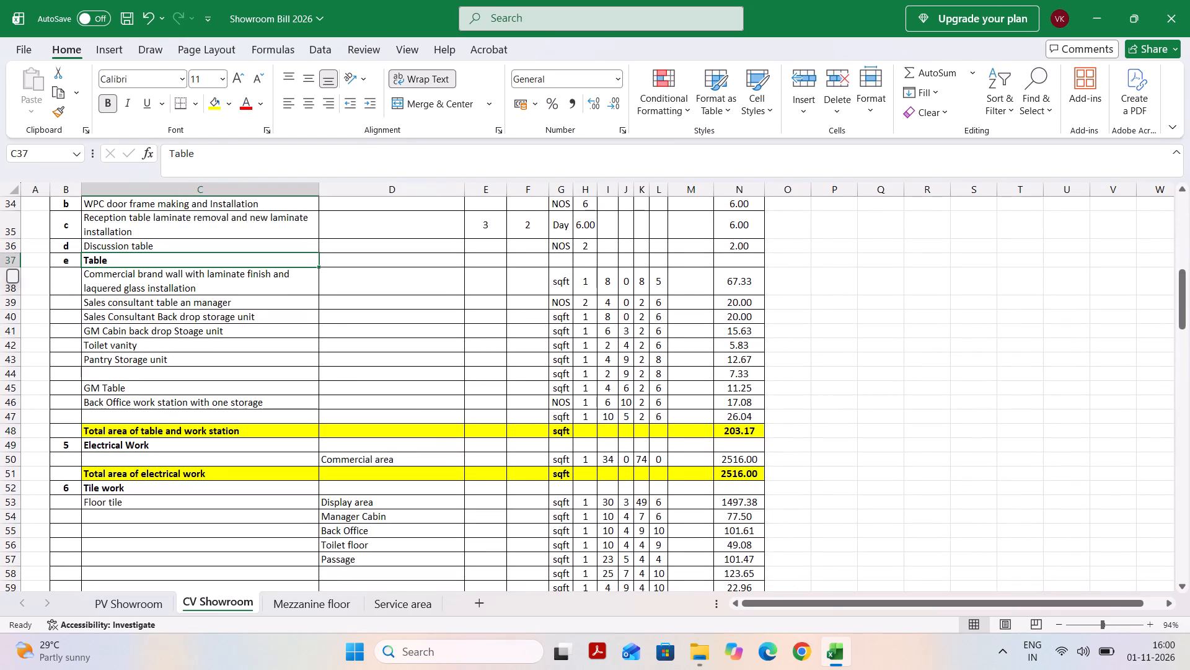
key(ctrl+plus)
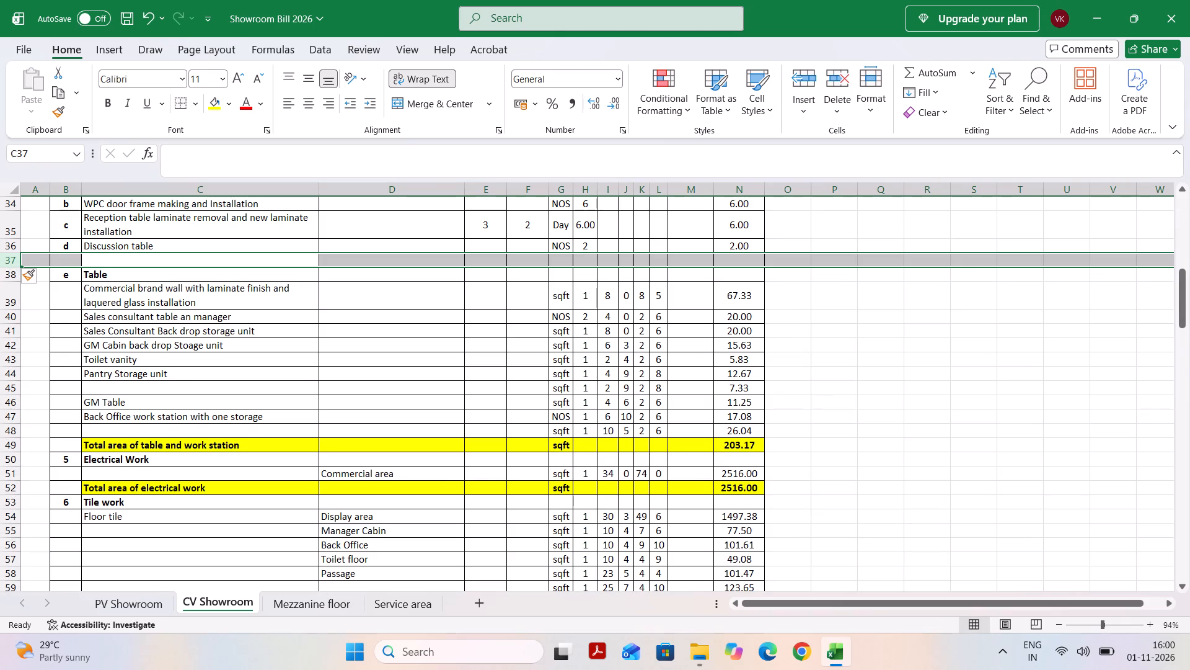
Letter the new blank row e and change the Table heading's letter to f.
click(78, 264)
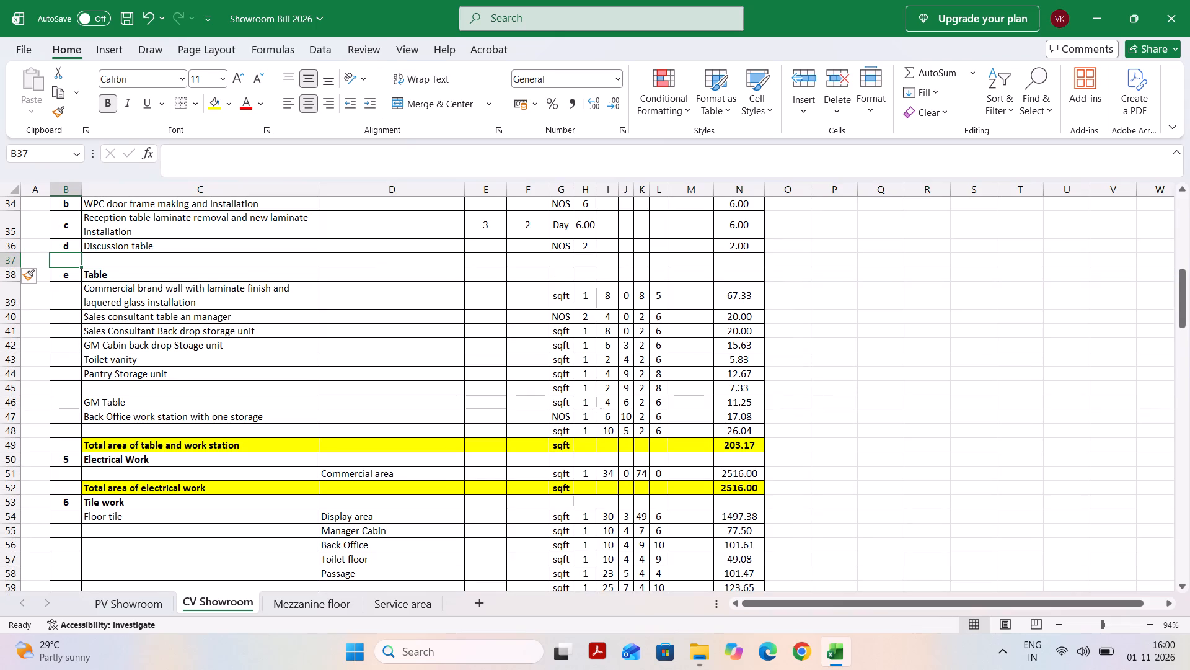
key(e)
key(Return)
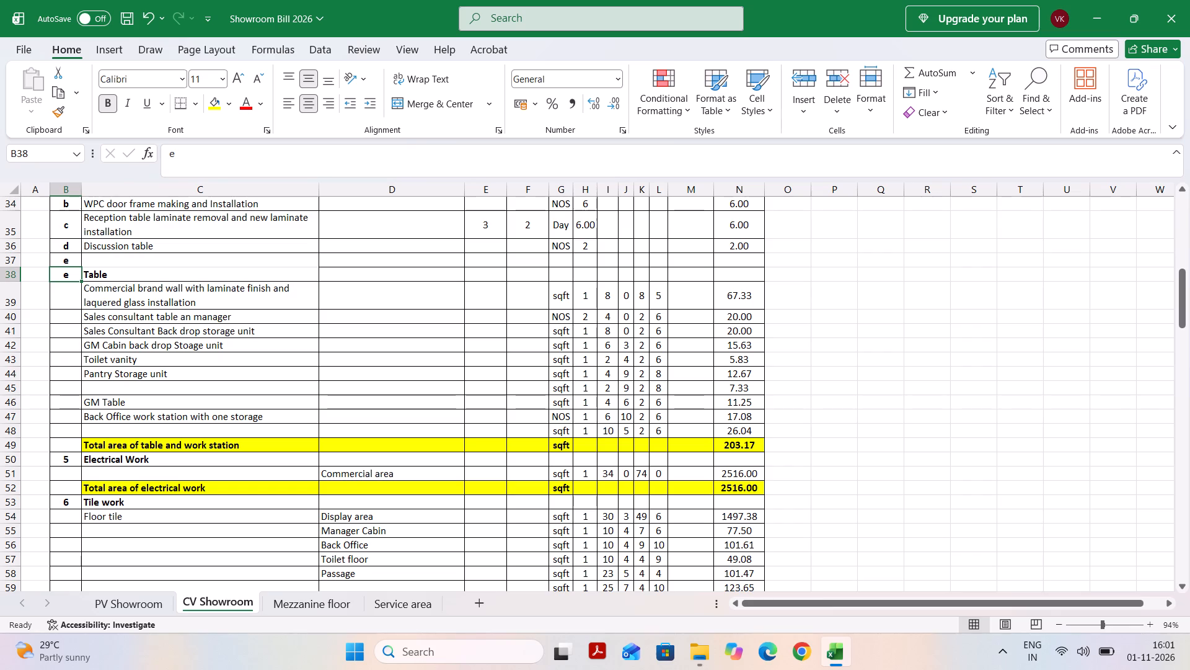
key(9)
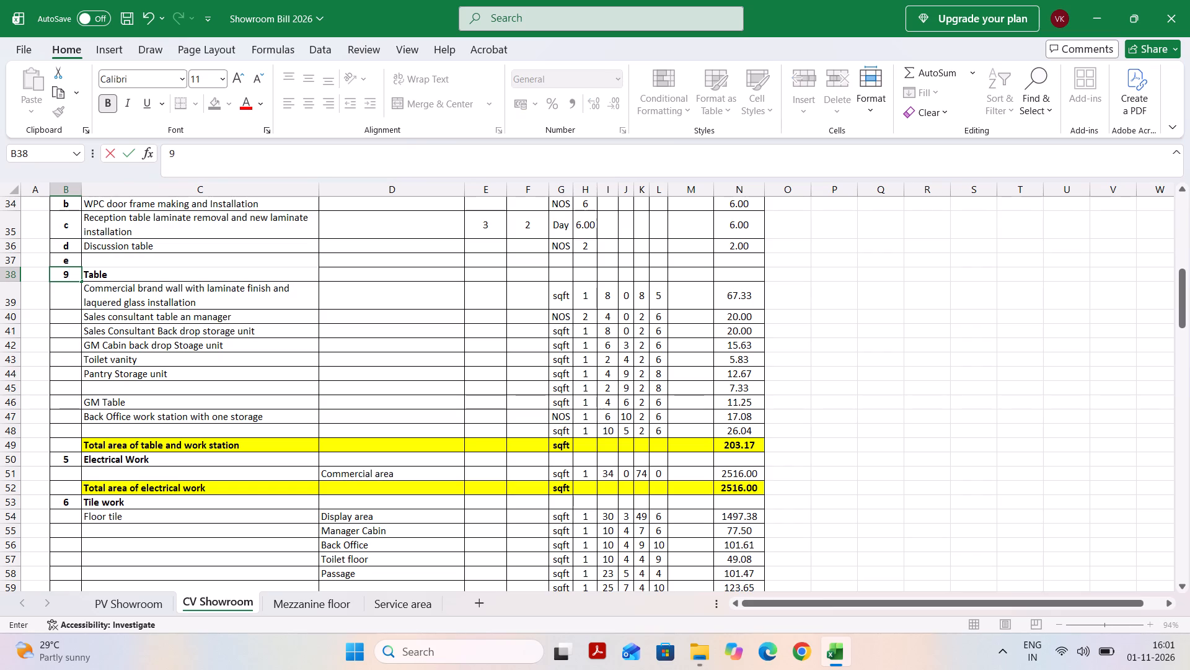
key(BackSpace)
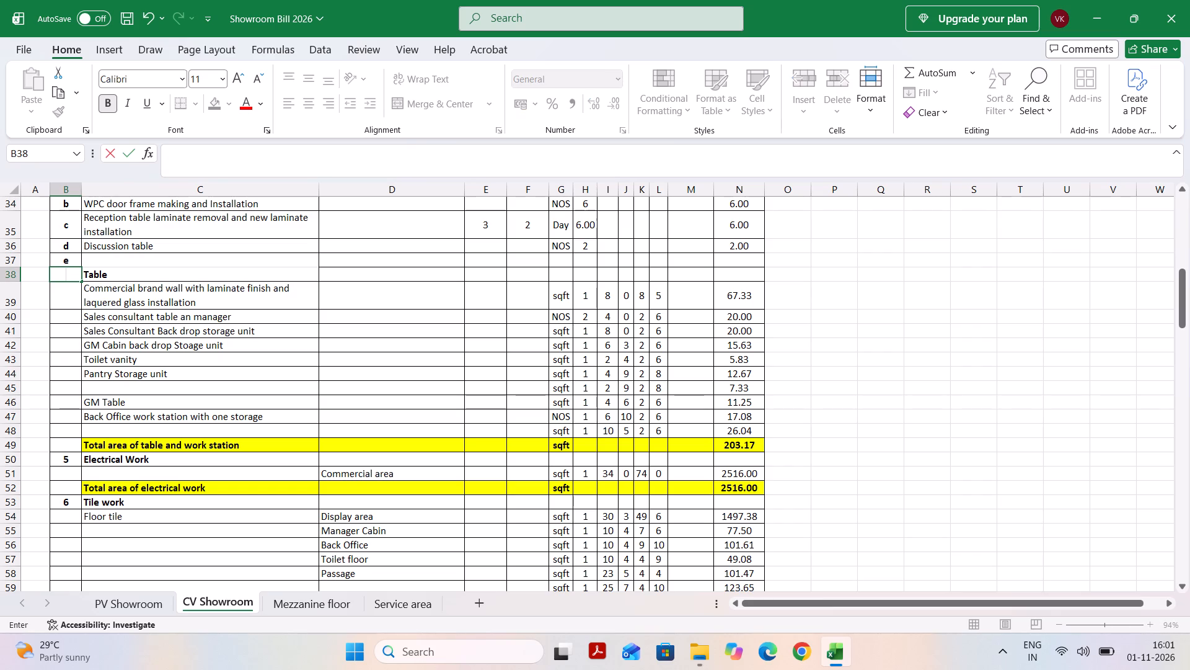
key(f)
click(74, 261)
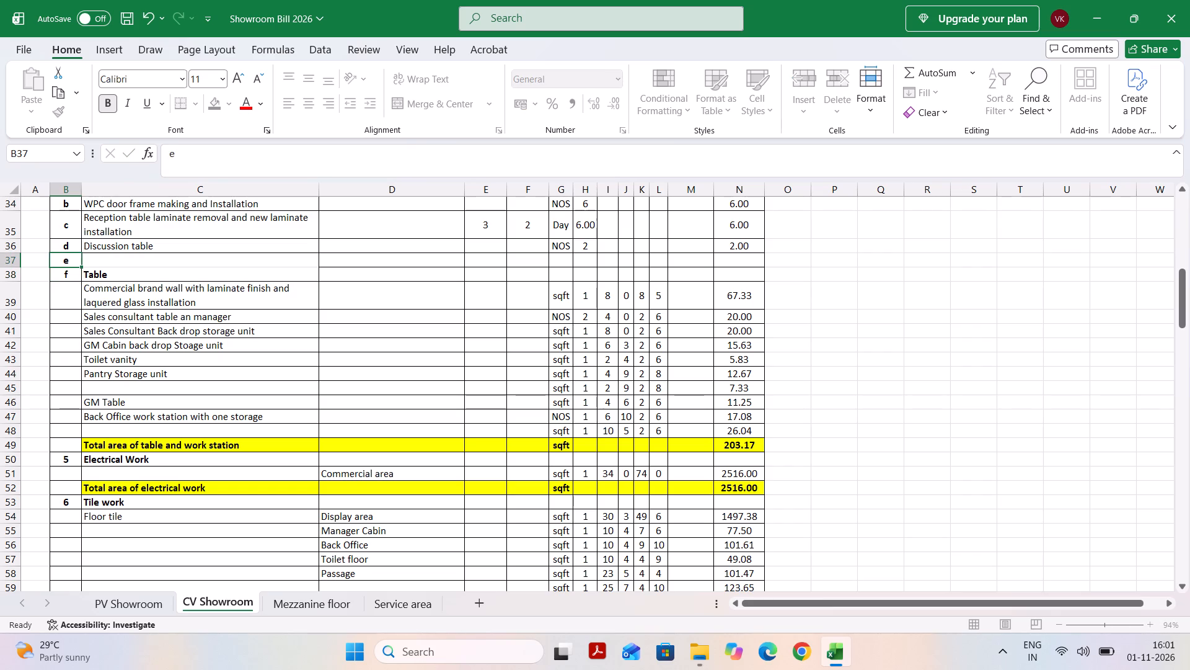
Apply borders to the description cell of the new row e.
click(110, 262)
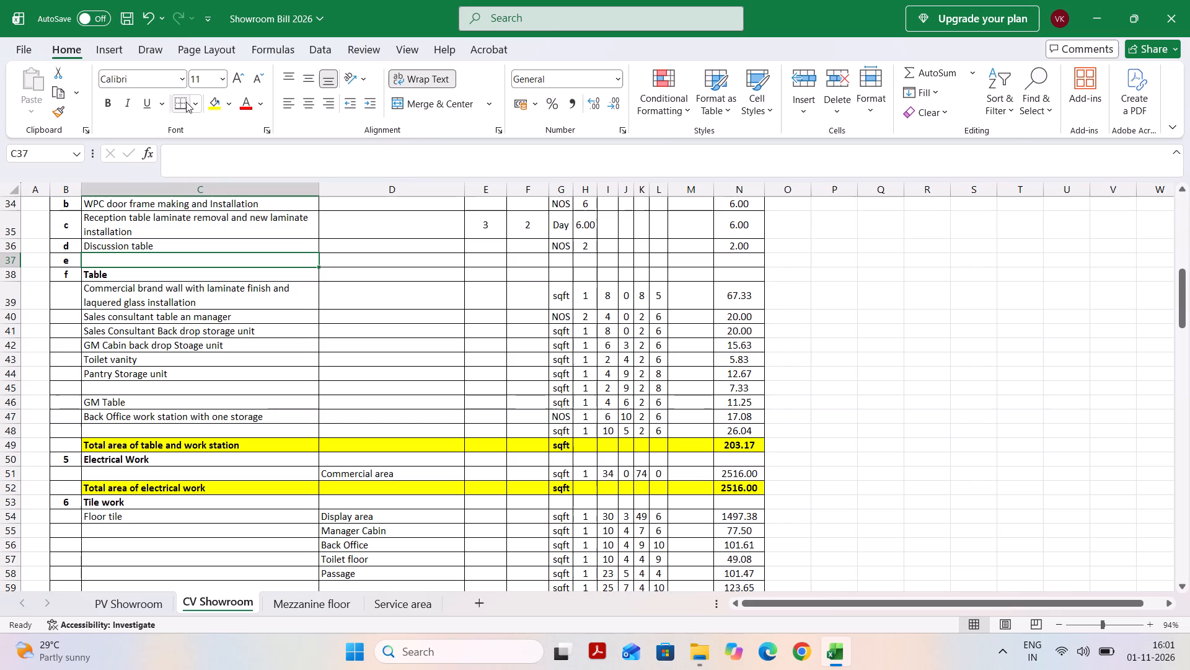
click(186, 102)
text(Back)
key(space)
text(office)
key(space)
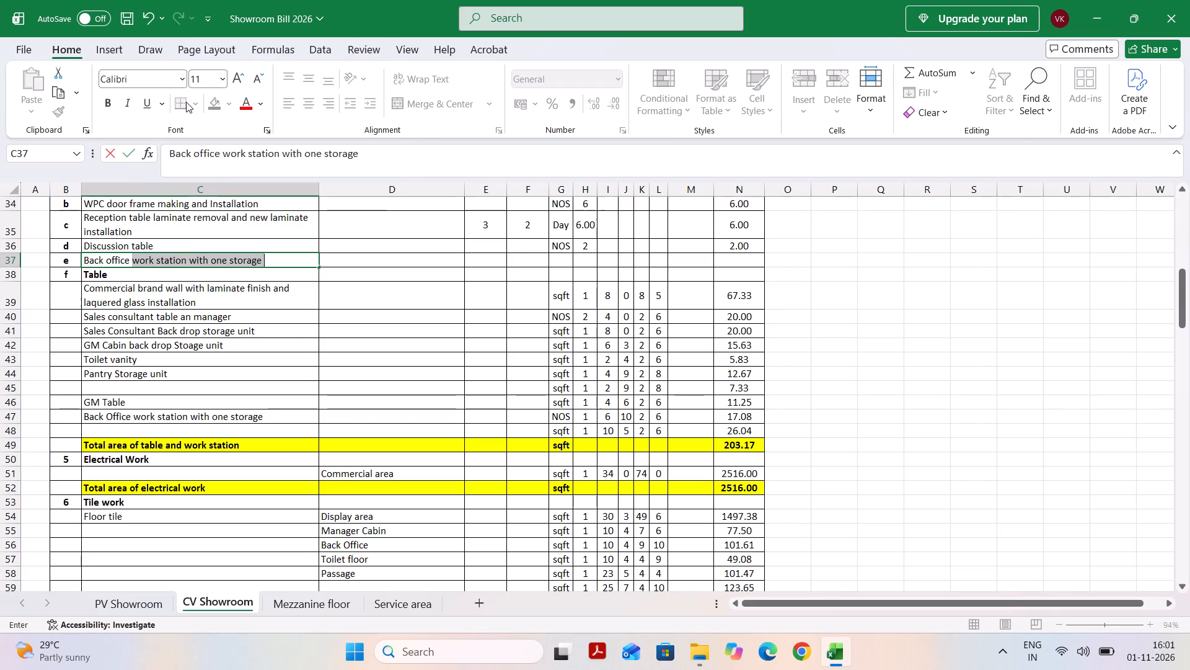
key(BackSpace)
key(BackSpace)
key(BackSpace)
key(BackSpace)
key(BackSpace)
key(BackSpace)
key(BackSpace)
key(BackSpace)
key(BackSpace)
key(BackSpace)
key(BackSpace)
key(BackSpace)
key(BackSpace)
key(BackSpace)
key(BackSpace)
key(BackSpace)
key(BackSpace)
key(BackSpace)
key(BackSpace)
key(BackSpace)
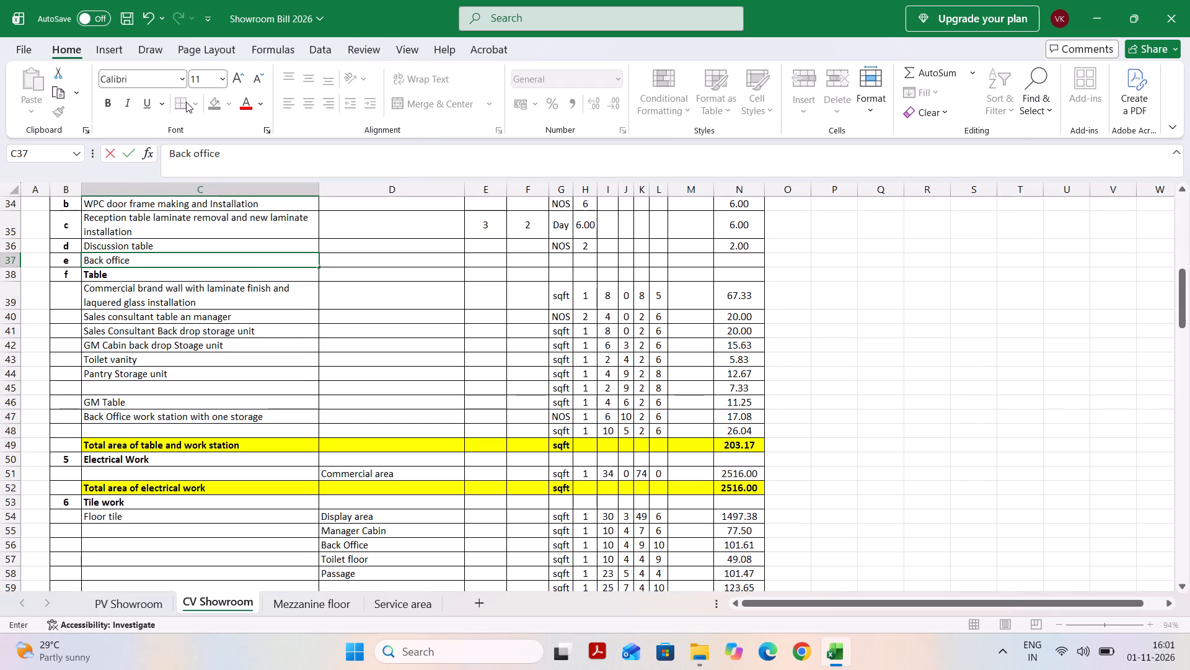
Enter Pedestral as the description and sqft as the unit for row e.
text(Pe)
text(destra)
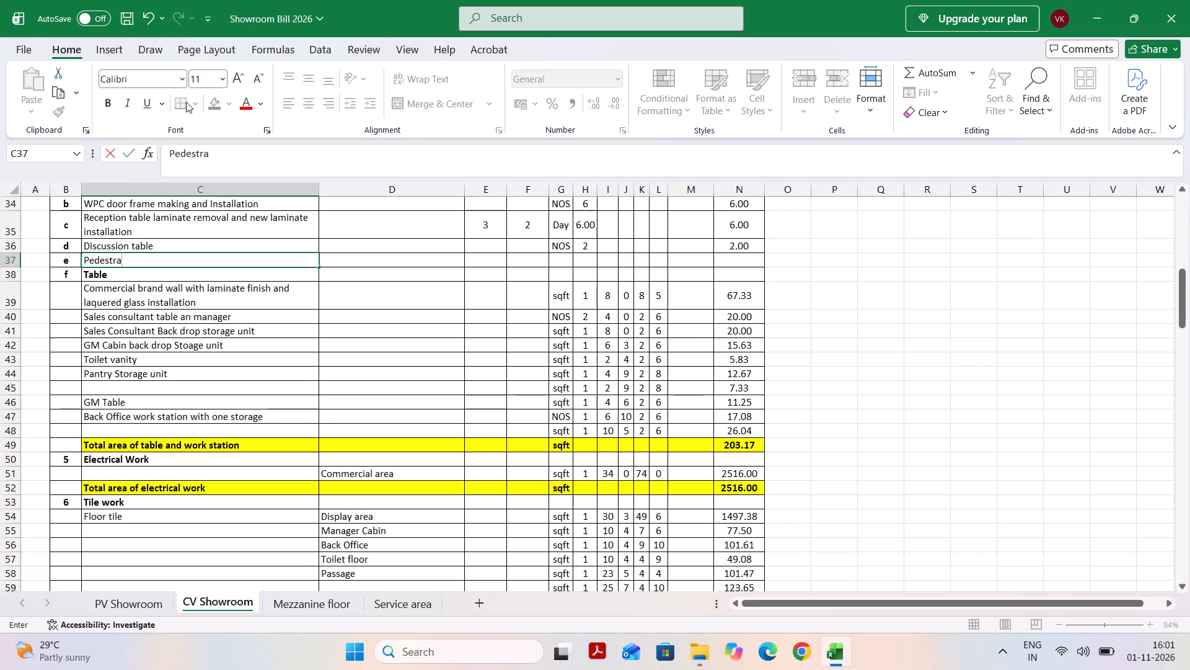
key(l)
key(Tab)
key(Tab)
key(Tab)
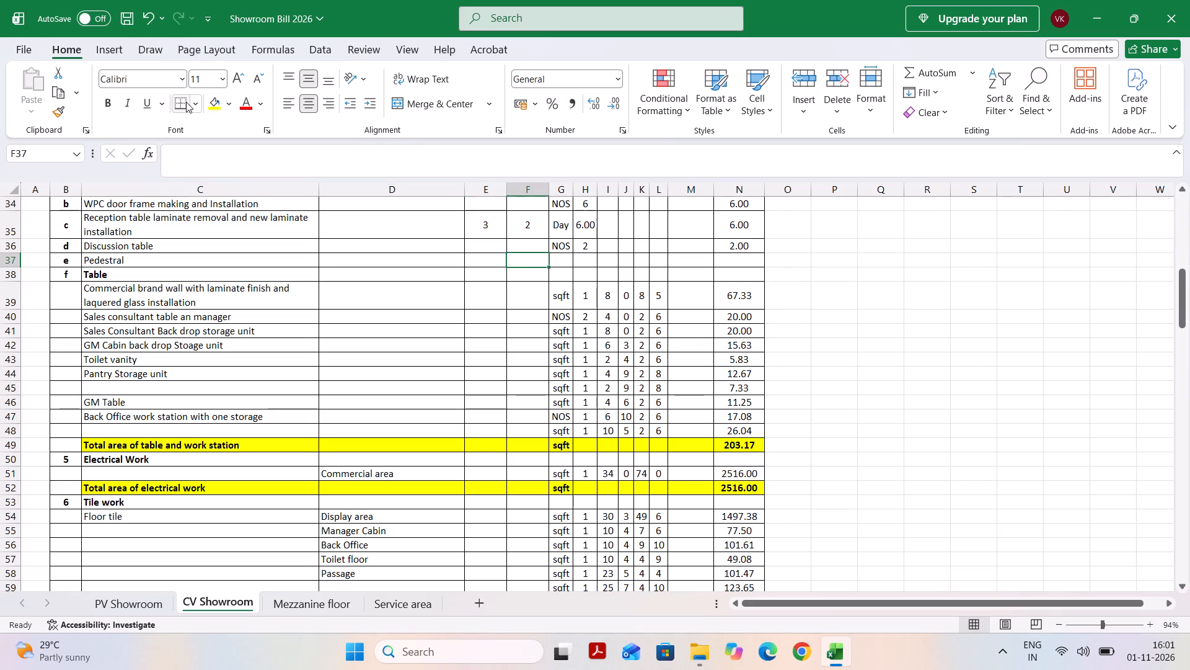
key(Tab)
text(sq)
key(Tab)
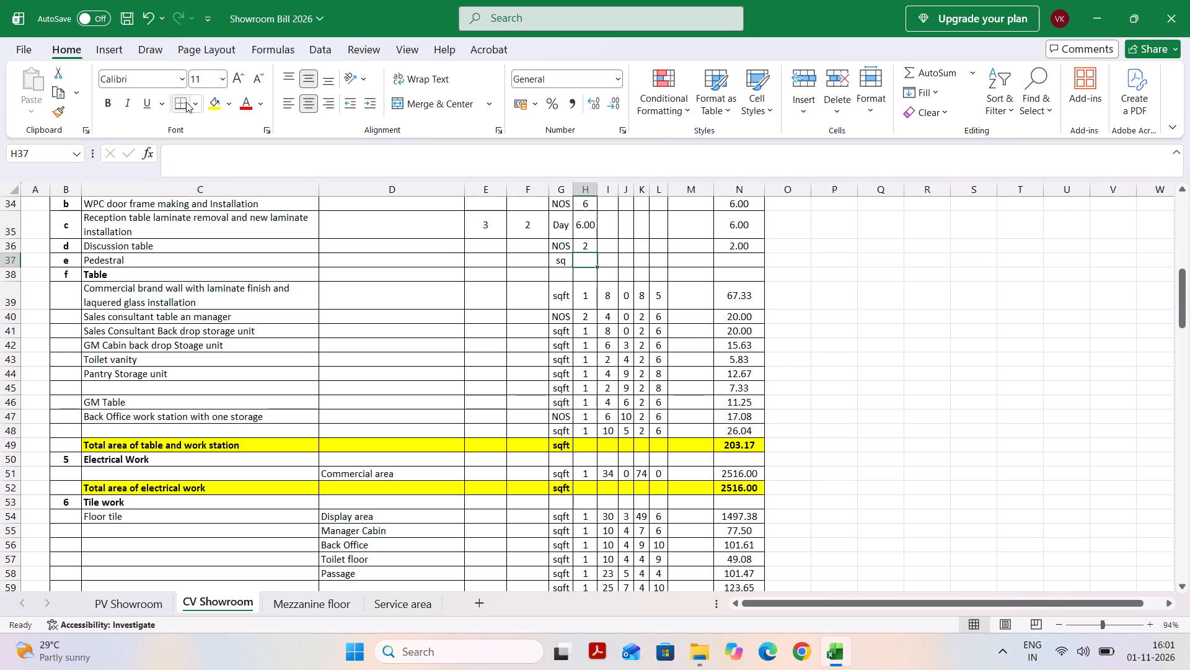
key(shift+Tab)
text(sq)
text(ft)
key(Tab)
Enter quantity 5 and dimensions 1 ft 4 in by 2 ft 6 in for the Pedestral row.
key(5)
key(Tab)
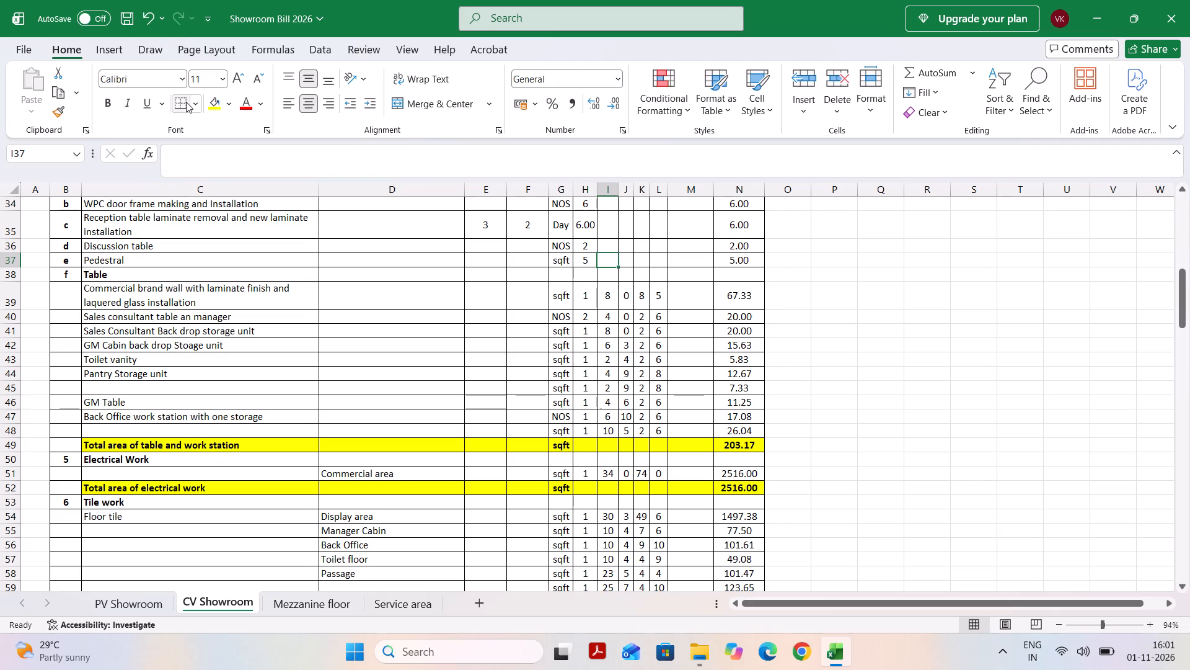
key(2)
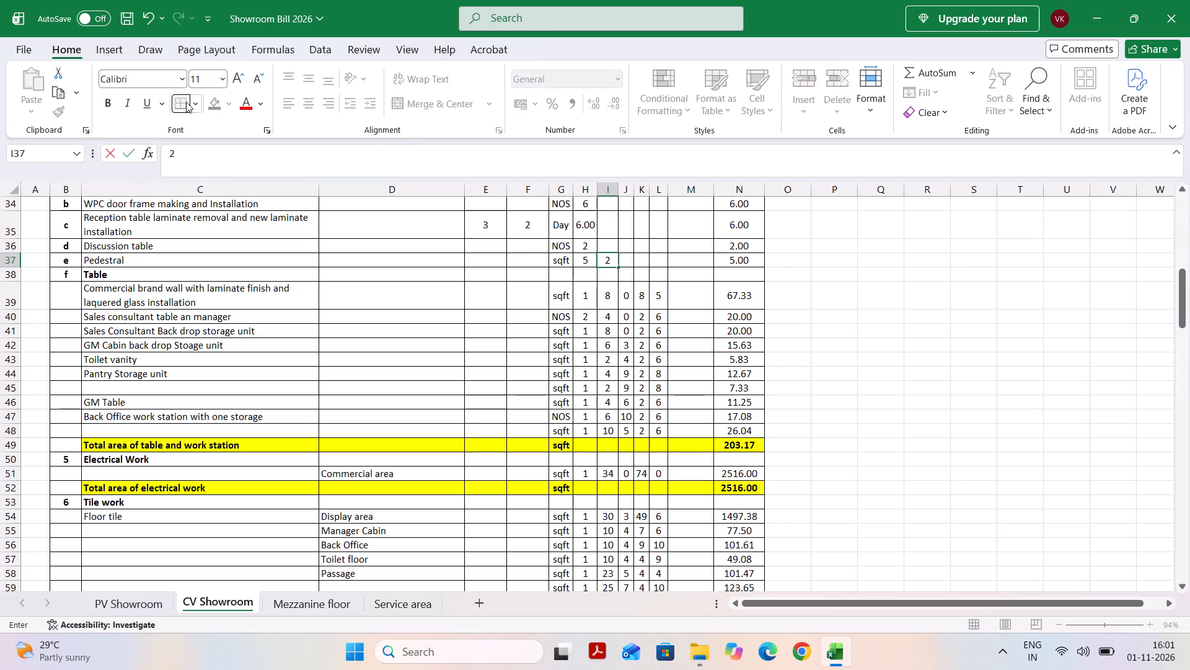
key(BackSpace)
key(1)
key(Tab)
key(4)
key(Tab)
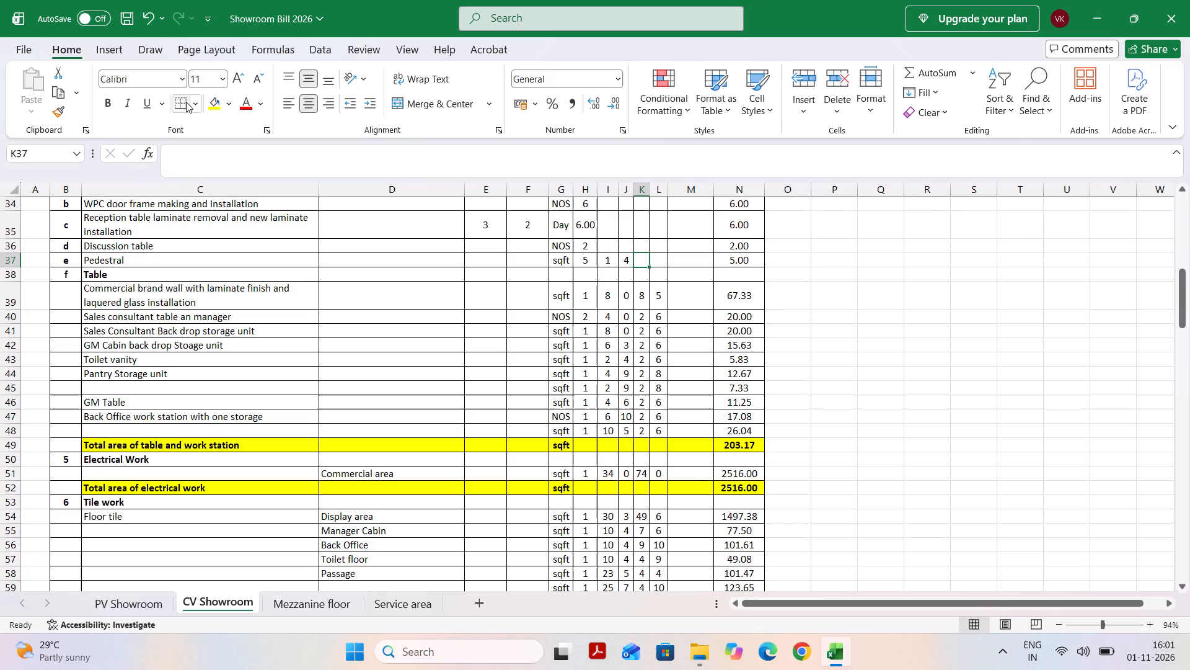
key(2)
key(Tab)
key(6)
key(Tab)
key(Tab)
key(Tab)
key(Tab)
key(Tab)
key(Tab)
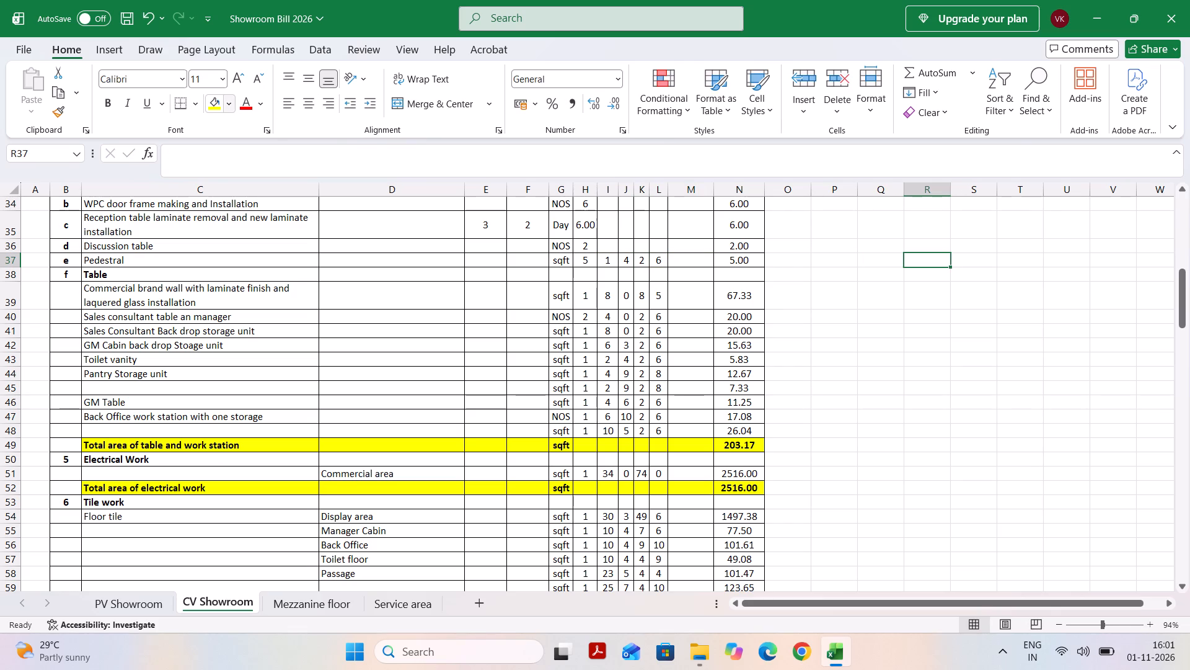
Copy the area formula from the Commercial brand wall row into the Pedestral row's total cell.
click(739, 291)
key(ctrl+c)
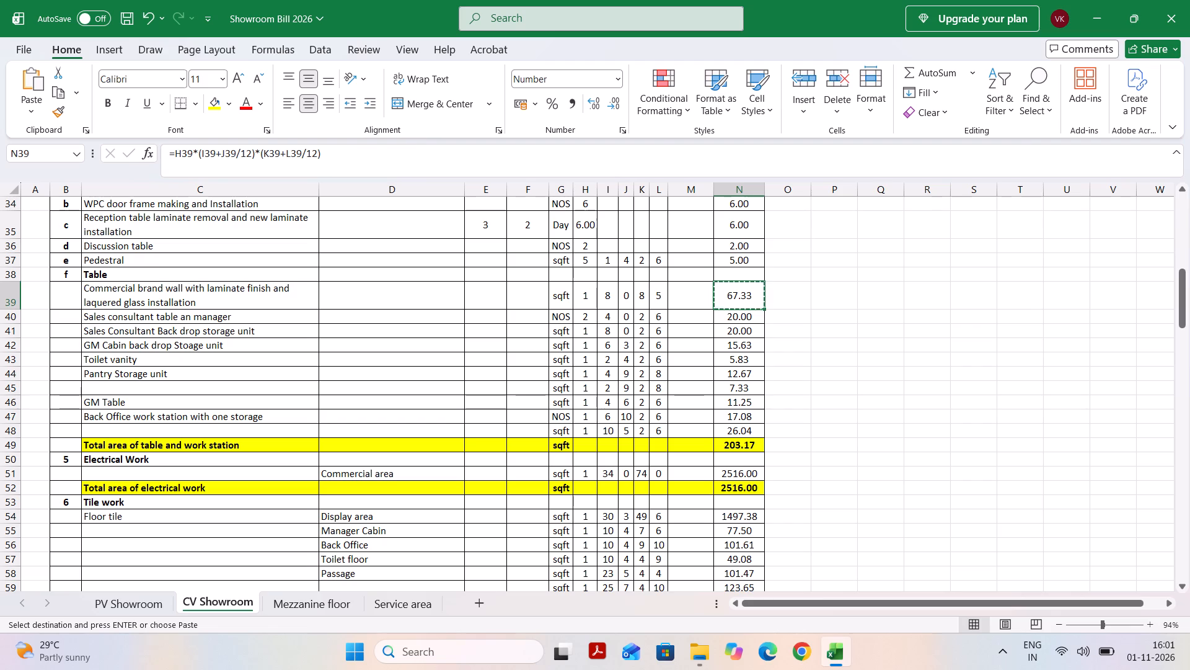
click(745, 256)
key(ctrl+v)
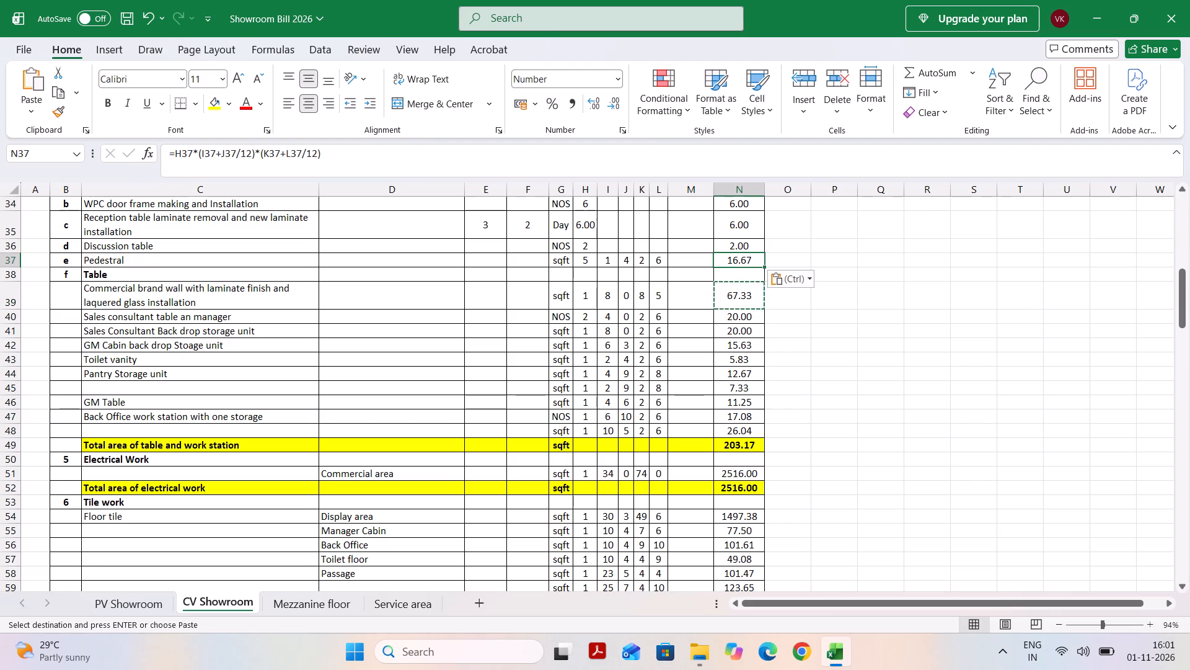
click(735, 290)
key(Escape)
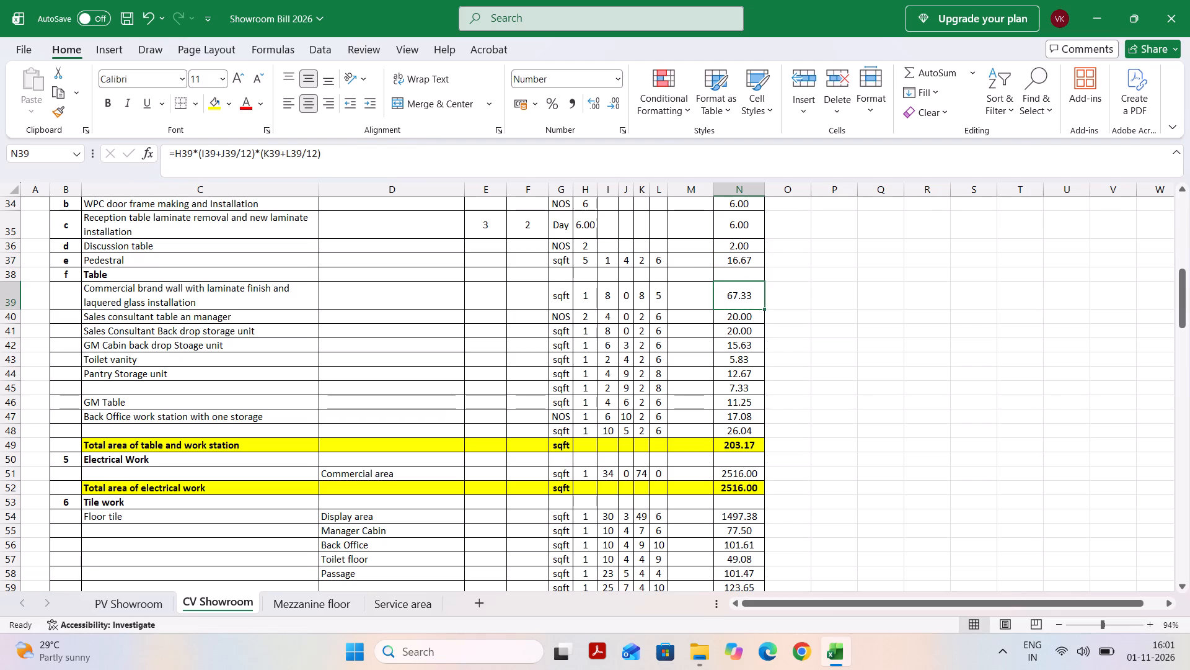
Set the quantity of the Back office Pedestal row on the Mezzanine floor sheet to 9.
key(Escape)
drag(337, 589, 320, 607)
click(320, 607)
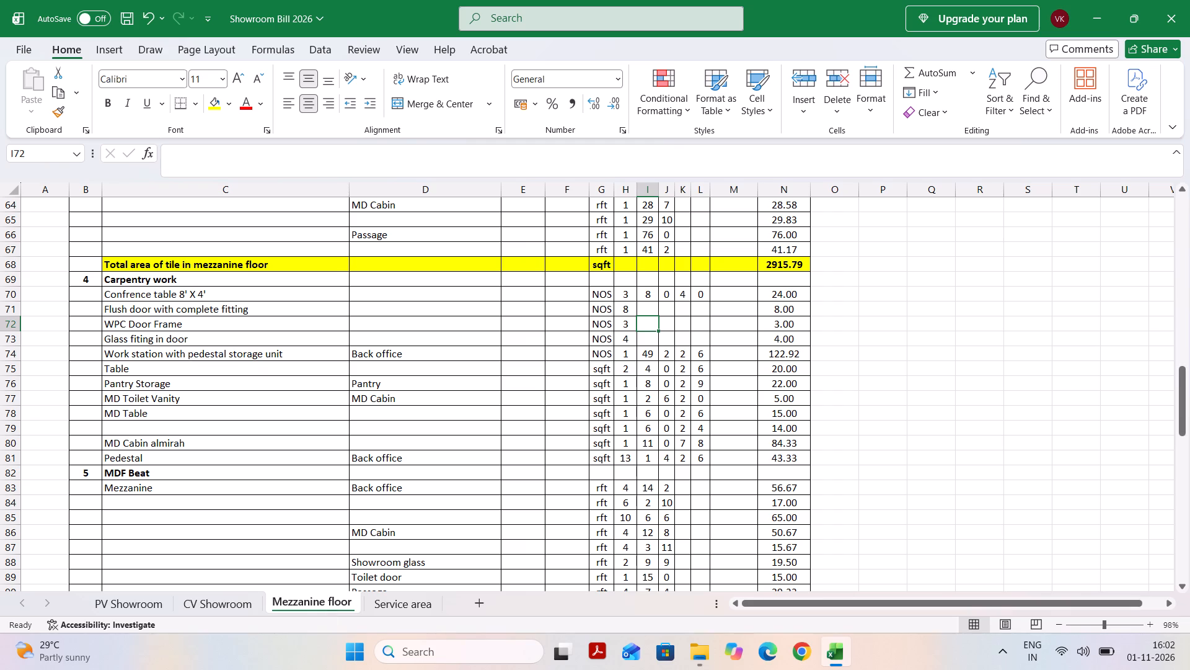
click(622, 461)
key(9)
key(Return)
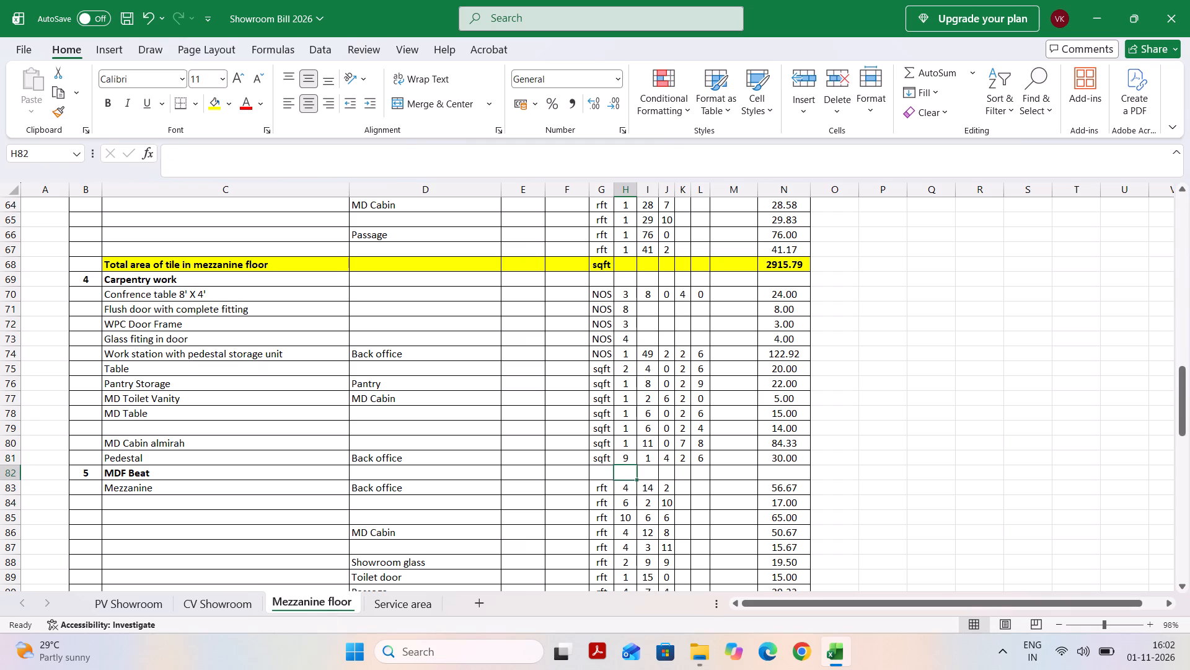
click(488, 492)
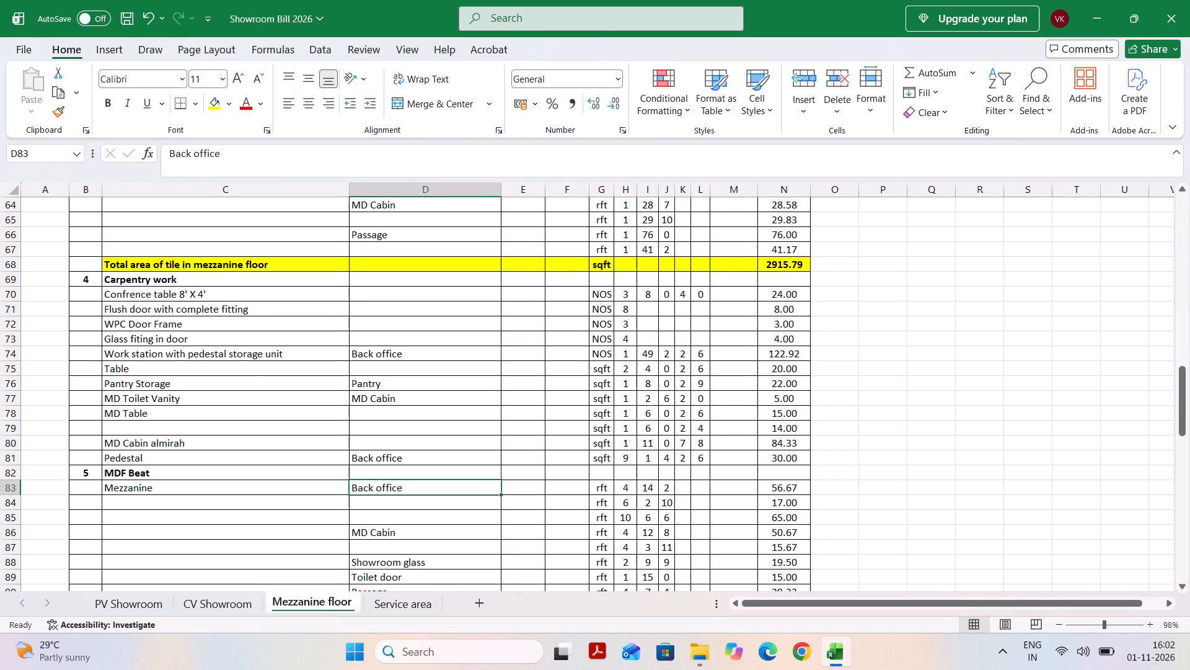
Examine the Carpentry Work rows on the PV Showroom sheet, from the counter tables to the storage units.
click(199, 609)
click(143, 612)
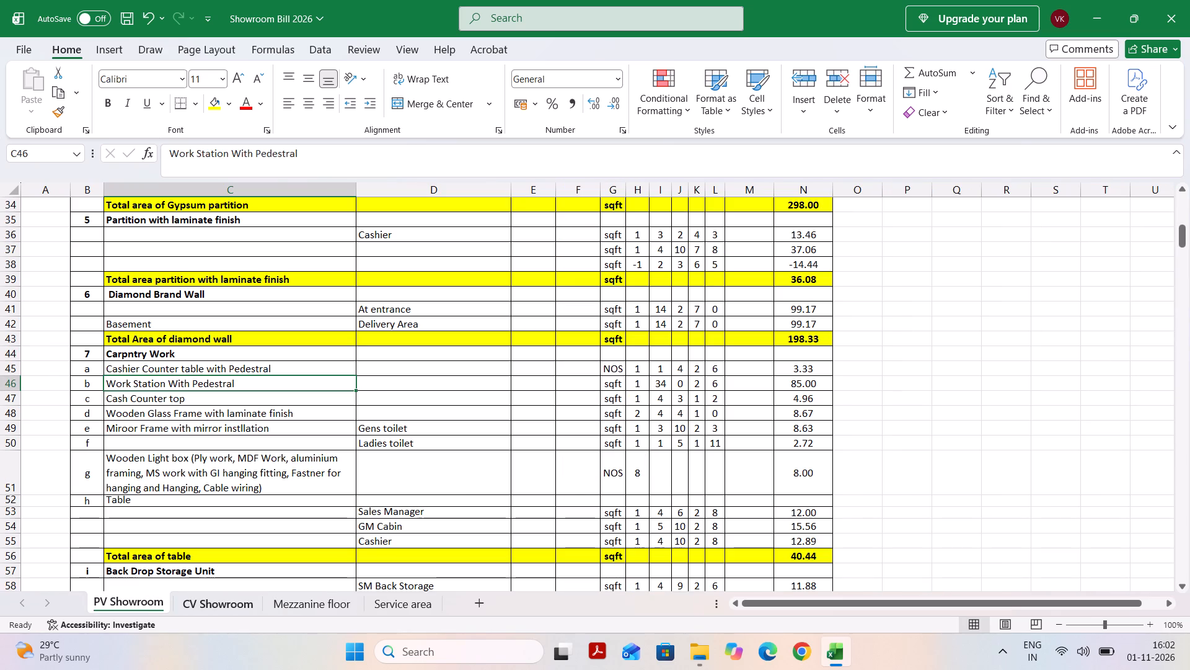
click(486, 544)
scroll(486, 544, down, 1)
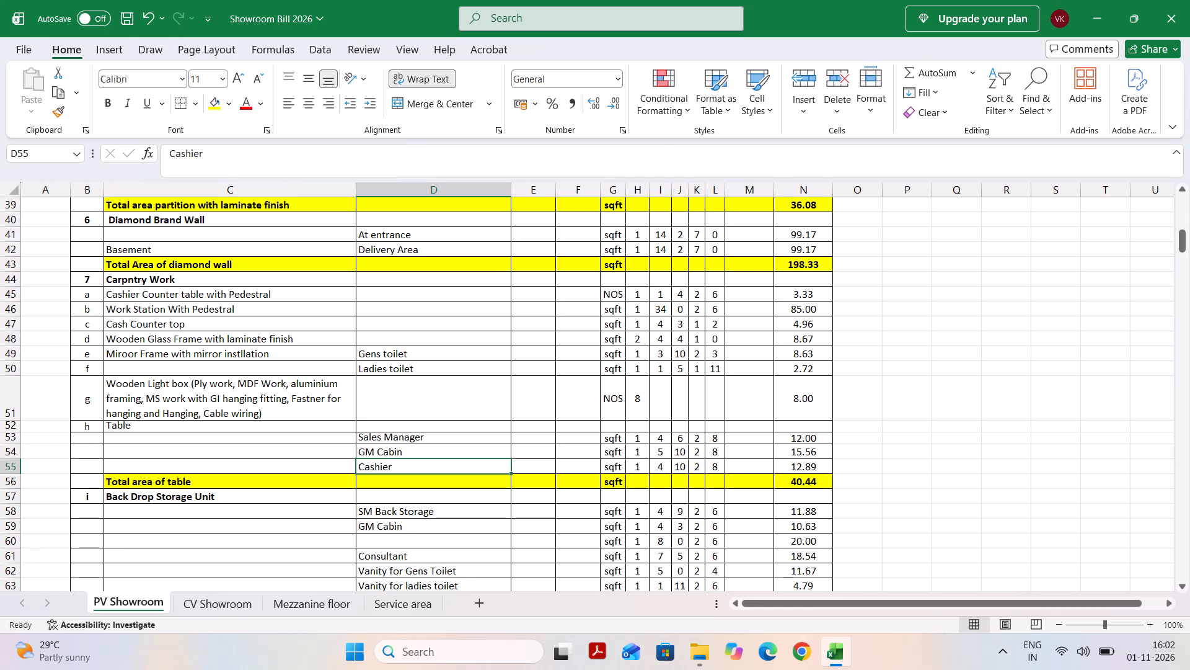
scroll(486, 544, down, 1)
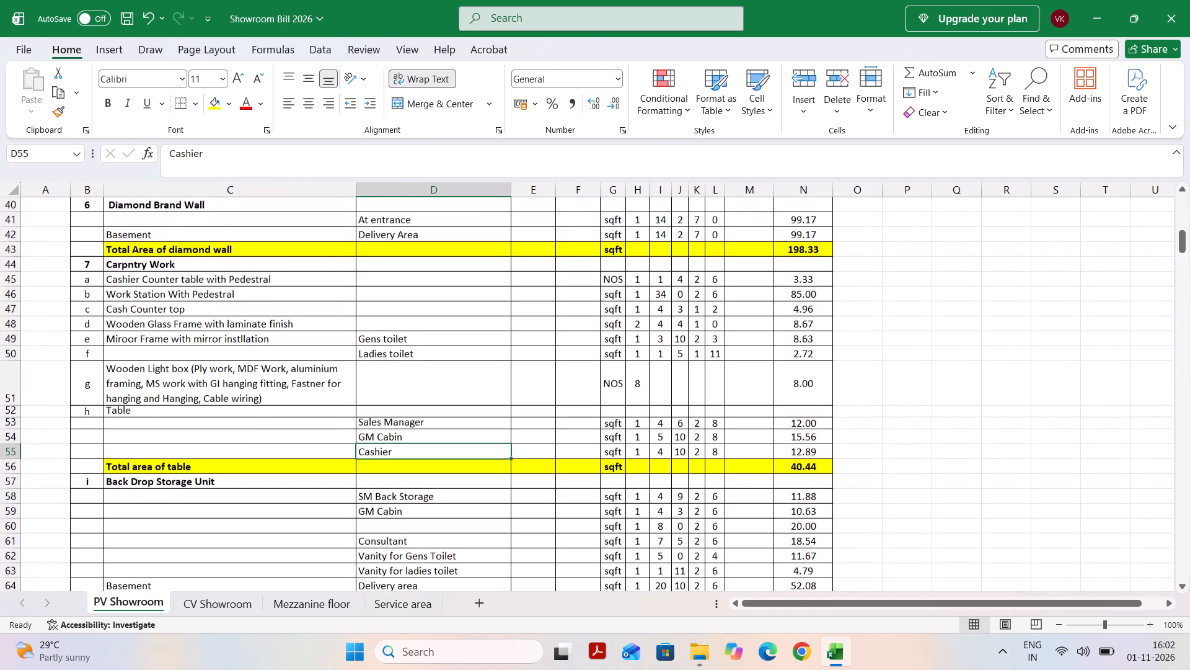
click(333, 473)
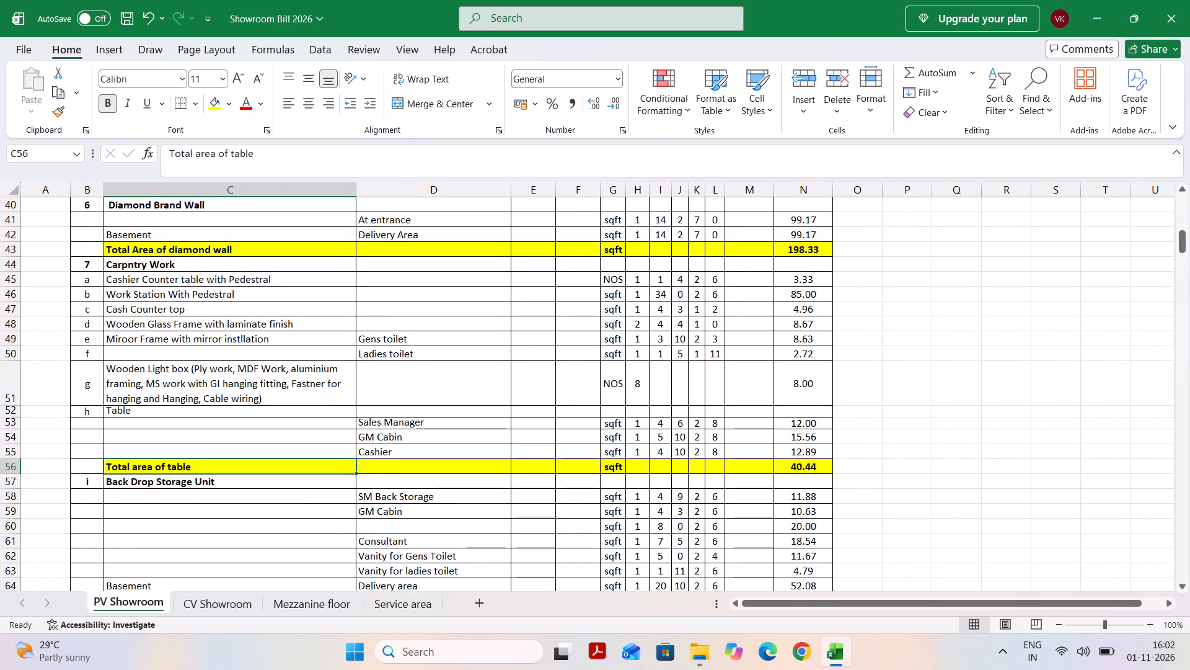
click(87, 485)
click(103, 264)
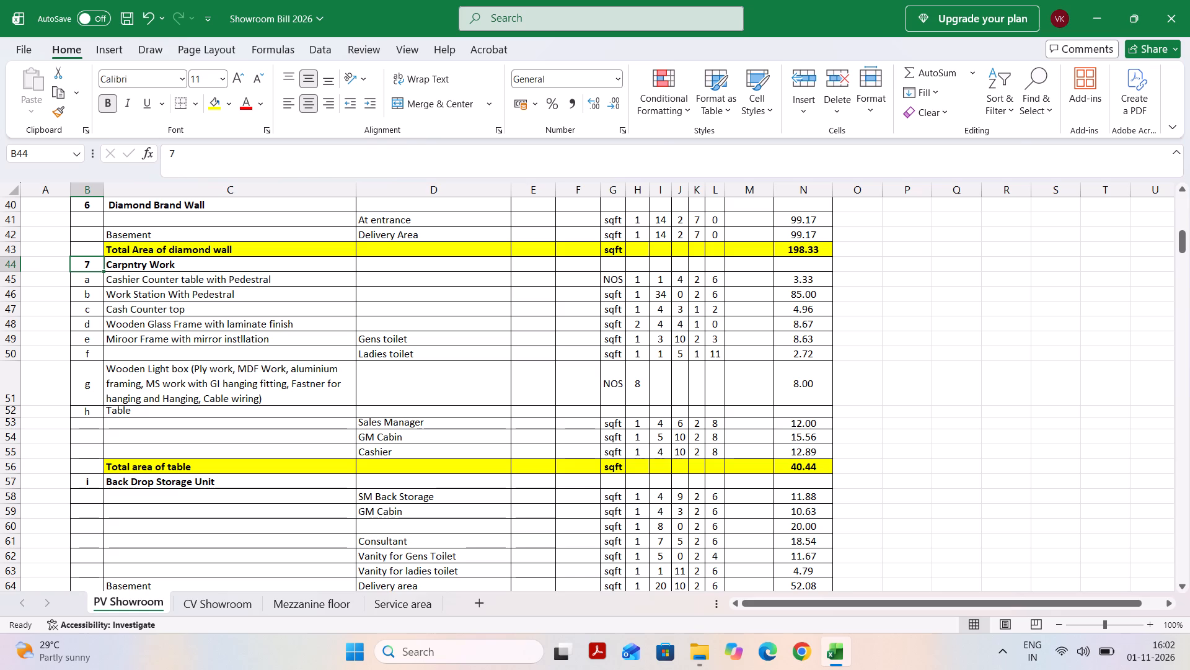
Enter dimensions 11 ft 0 in by 9 ft 0 in for the Wooden Light box row.
click(661, 394)
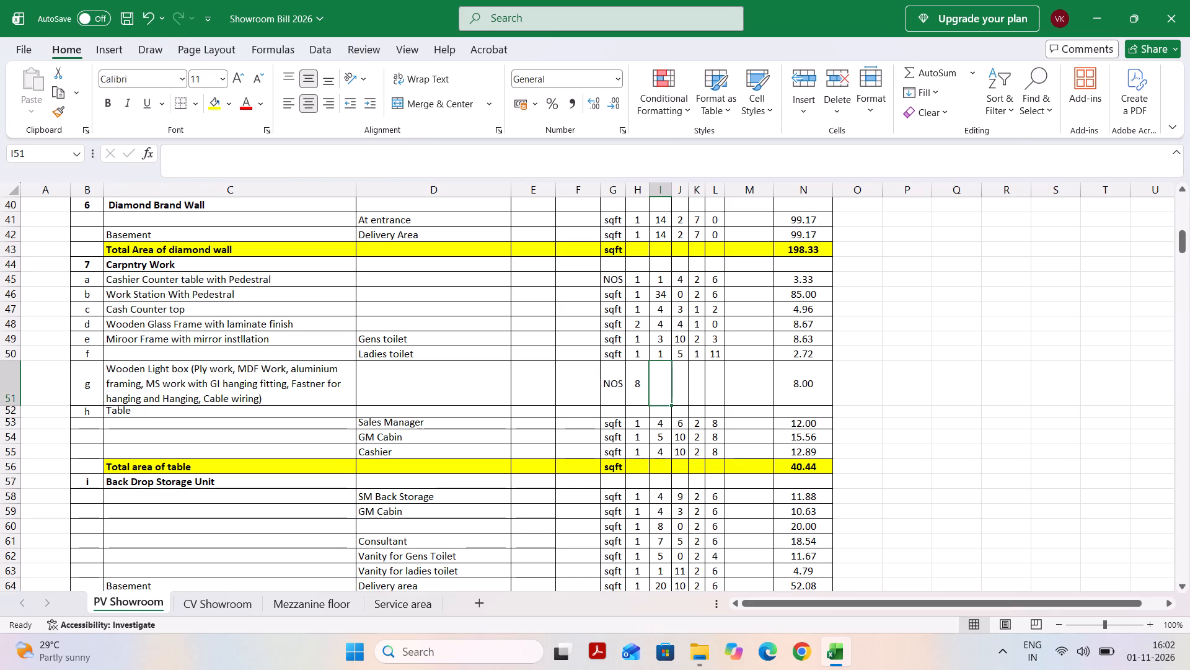
click(643, 392)
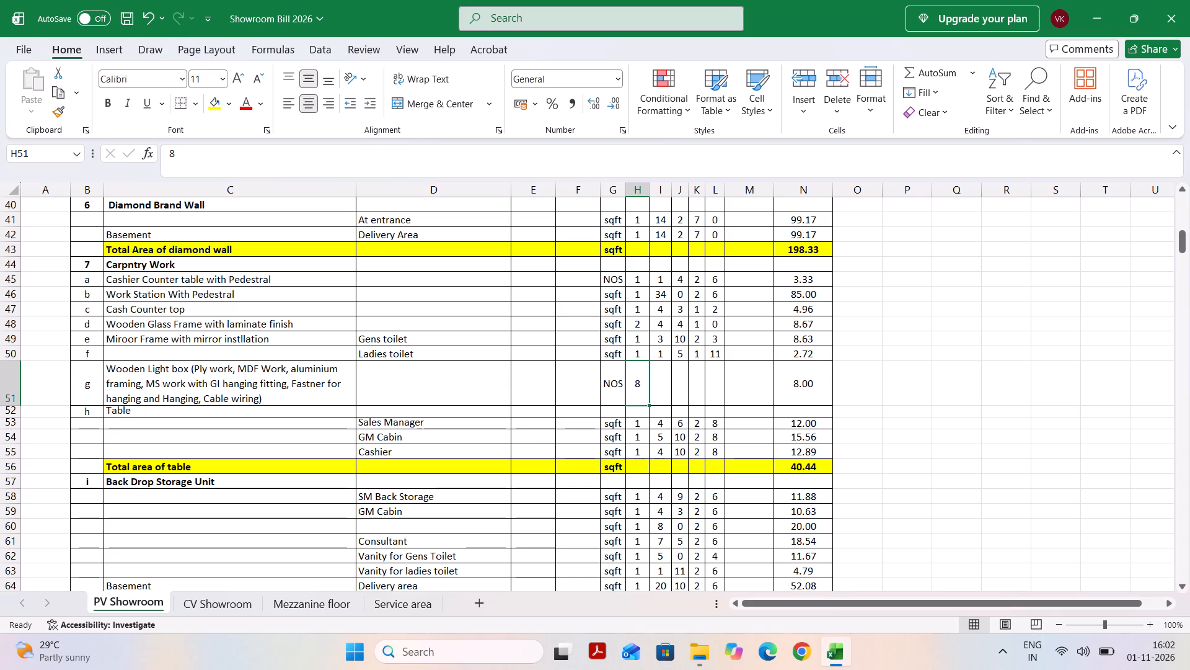
click(659, 391)
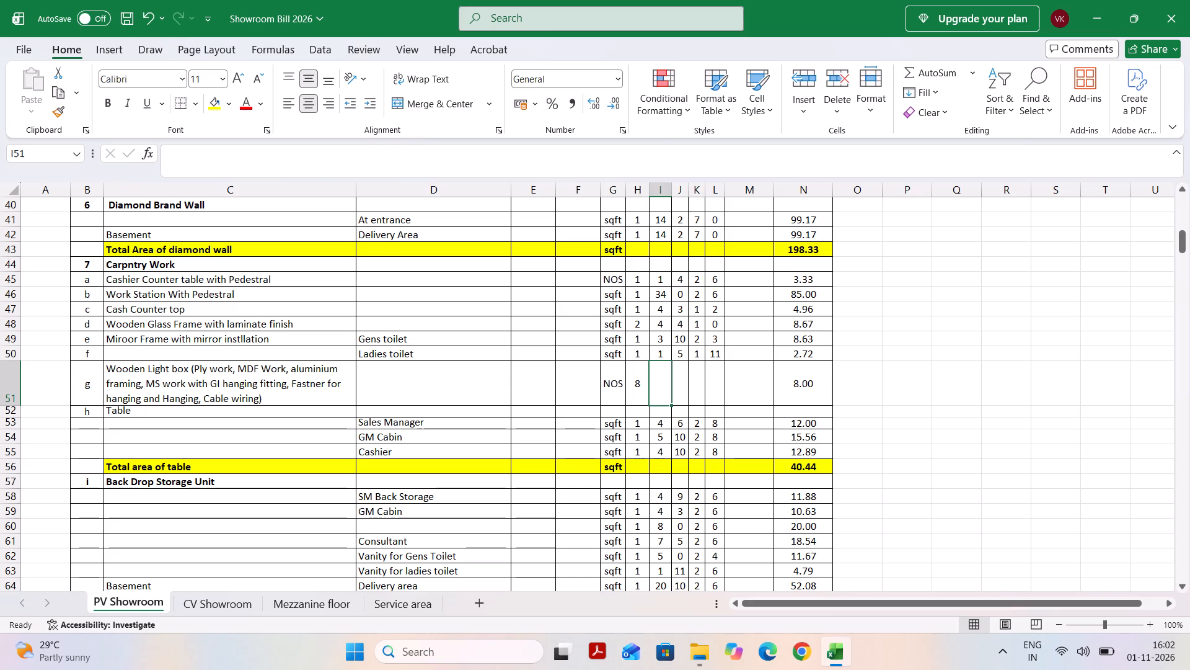
text(11)
key(Tab)
key(0)
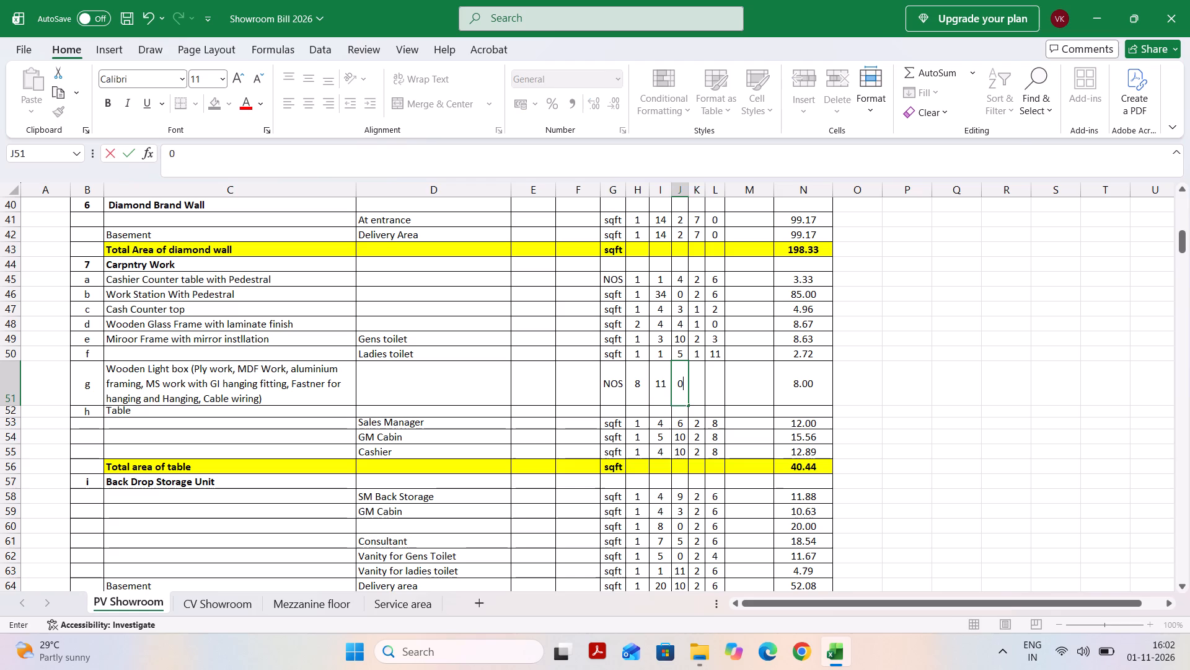
key(Tab)
key(9)
key(Tab)
key(0)
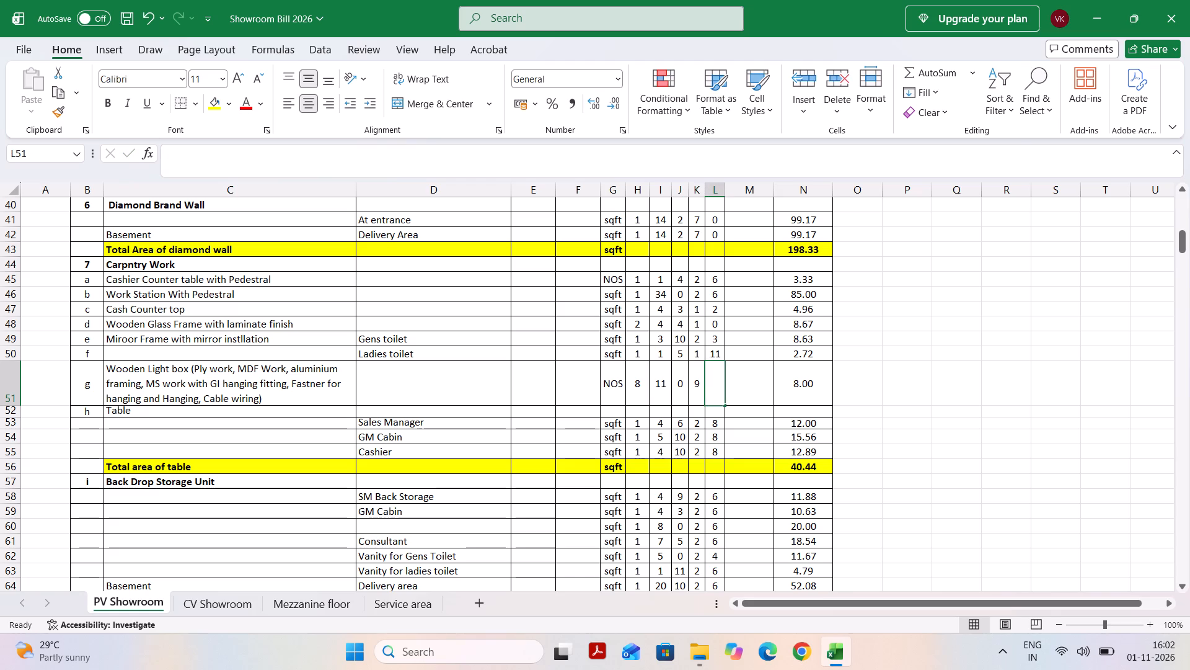
key(Tab)
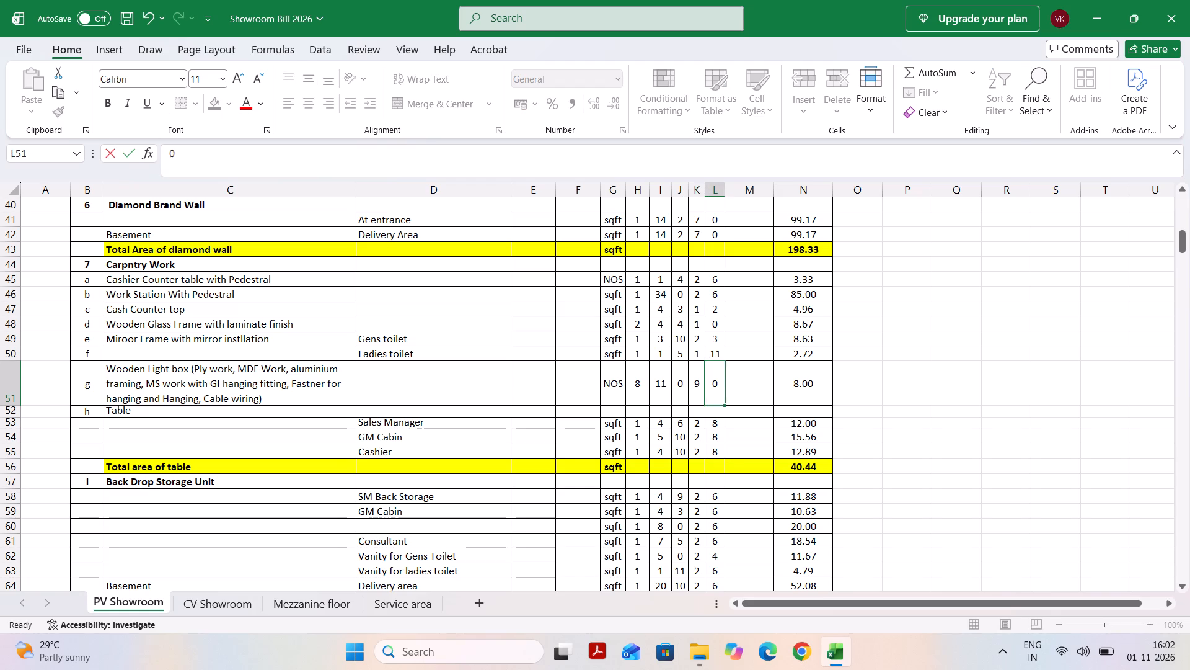
key(Tab)
Copy the area formula from the Ladies toilet mirror row into the Wooden Light box row's total cell.
drag(811, 351, 826, 358)
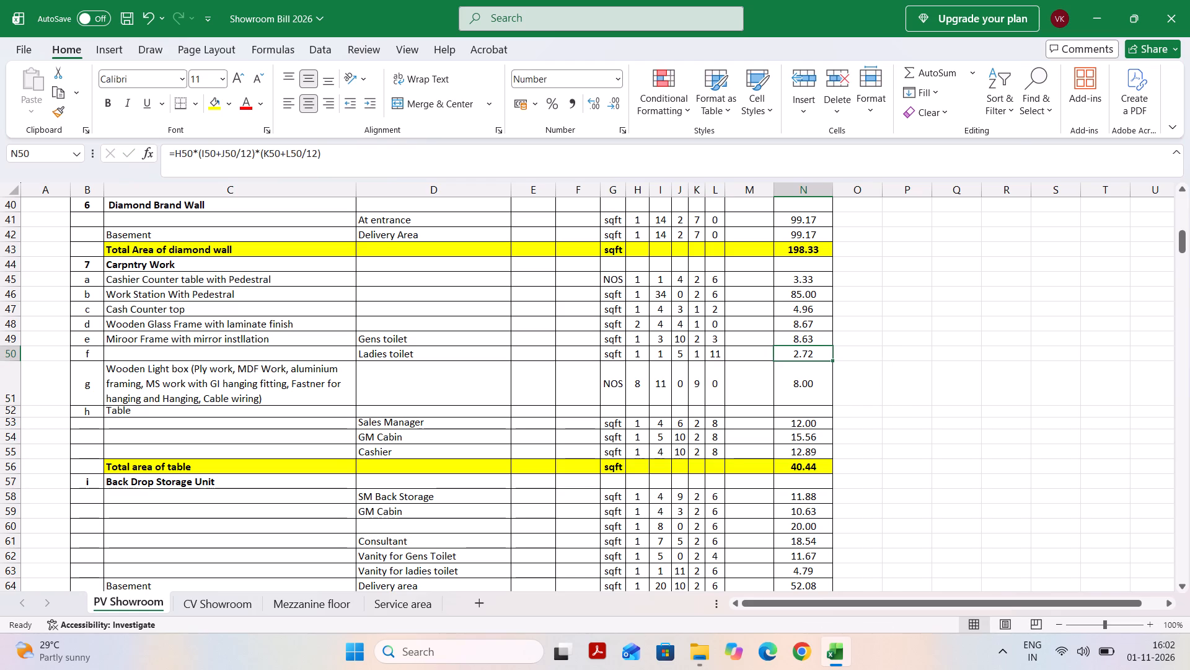
drag(832, 359, 827, 401)
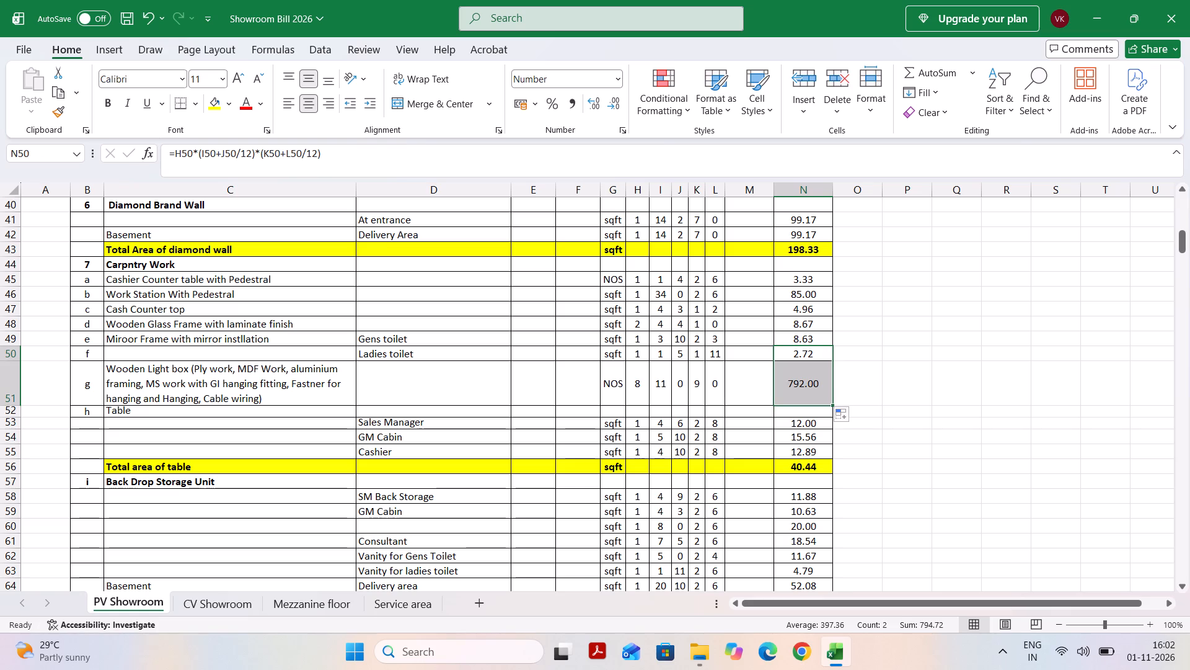
click(803, 412)
click(795, 382)
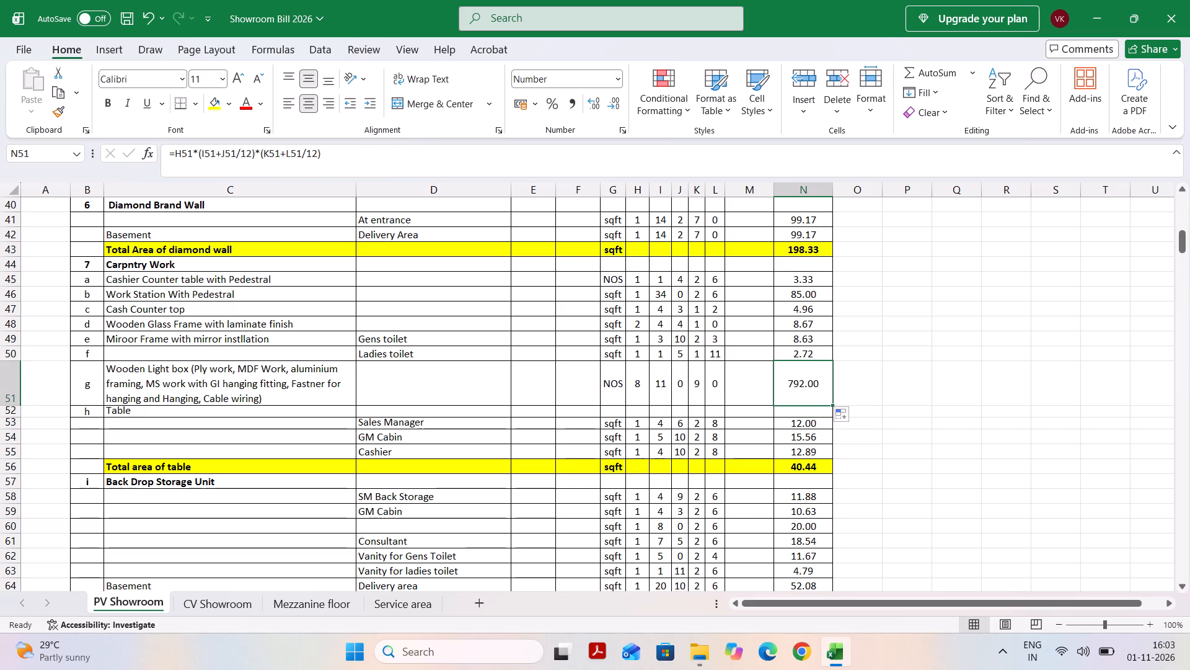
Extend the Total area of table sum upward to include the Carpentry Work rows from the Cashier Counter table.
click(793, 473)
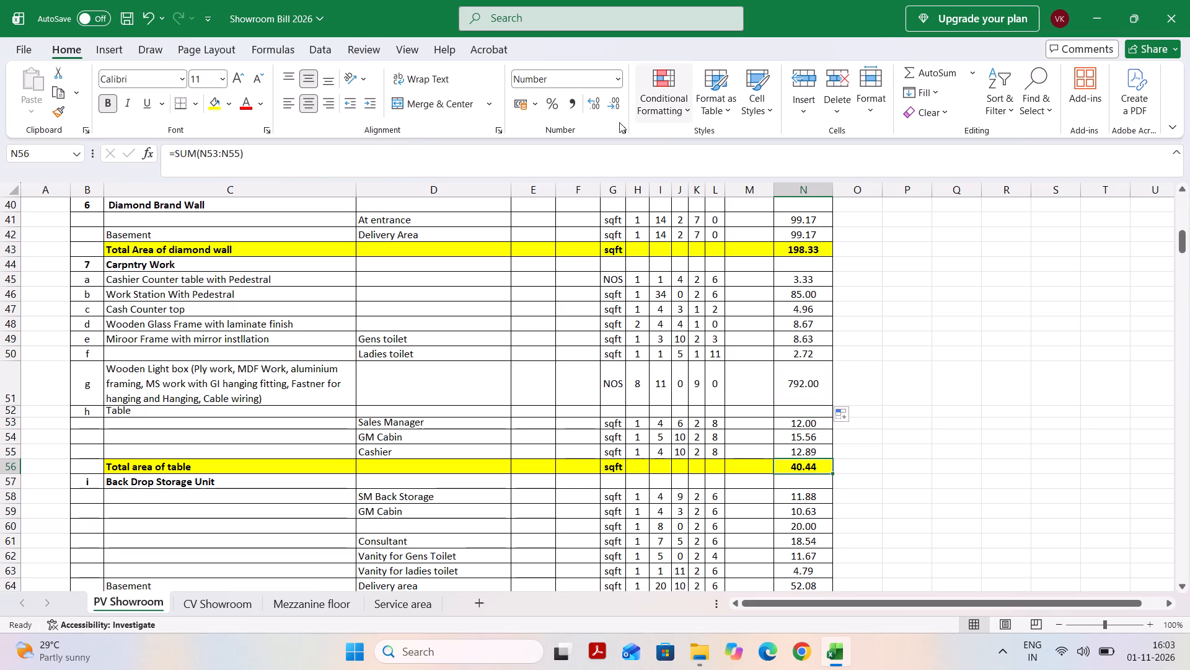
click(750, 160)
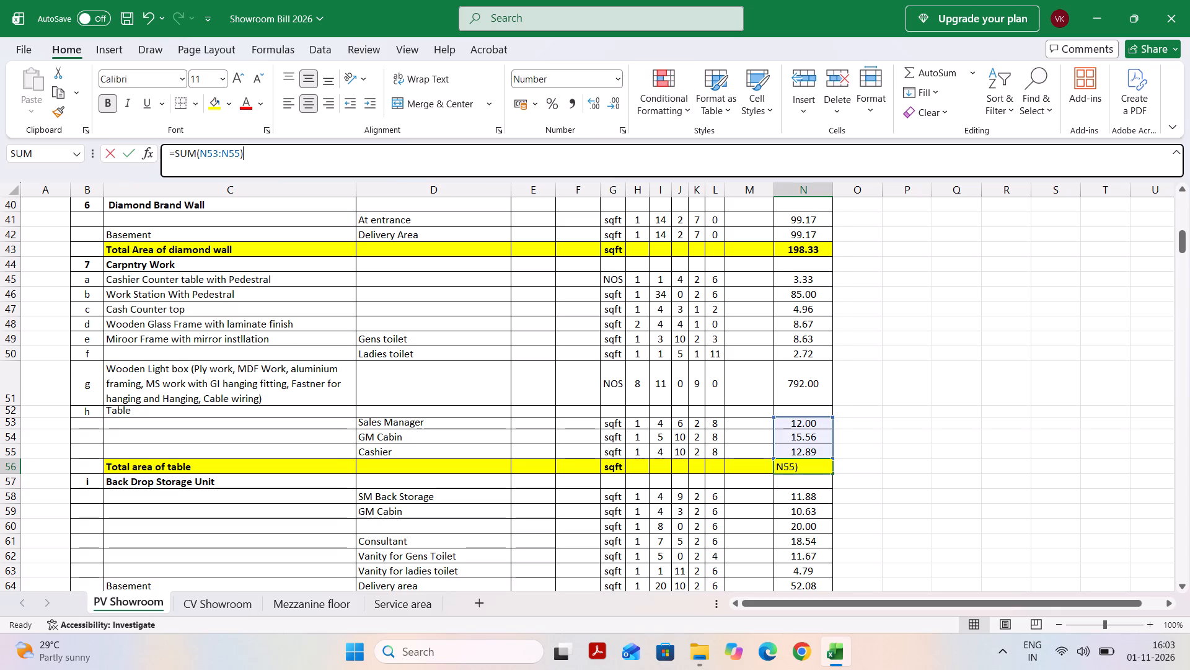
drag(830, 418, 849, 272)
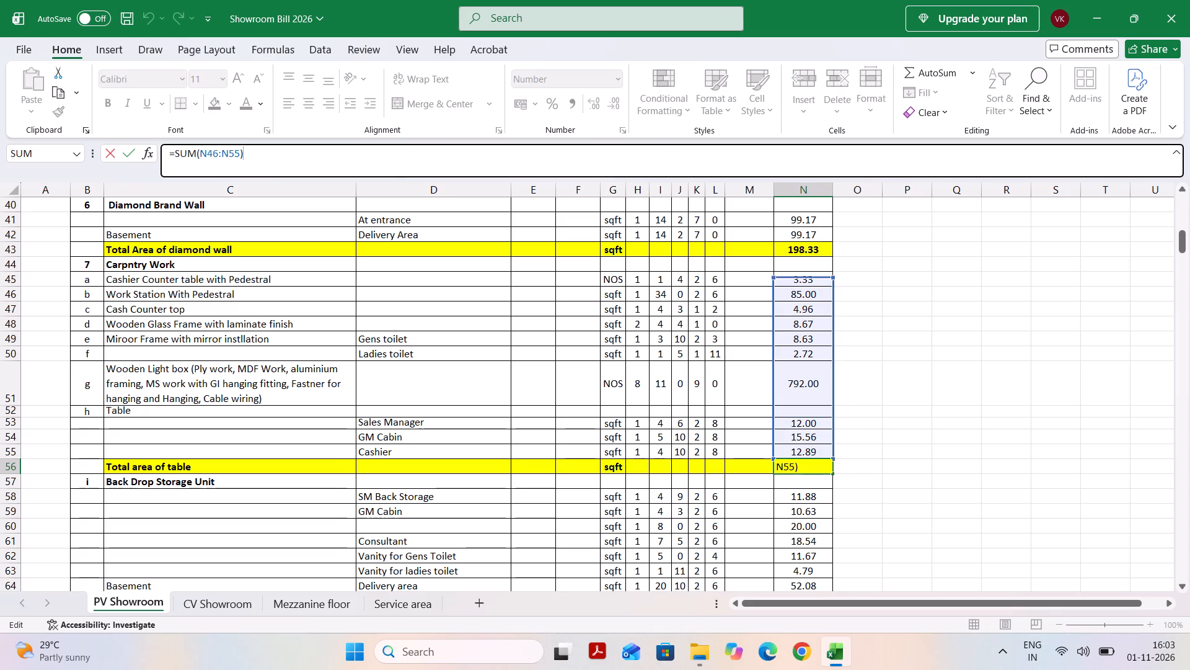
drag(849, 272, 847, 265)
click(886, 396)
Change the item letter of the Back Drop Storage Unit heading to j.
scroll(886, 396, up, 1)
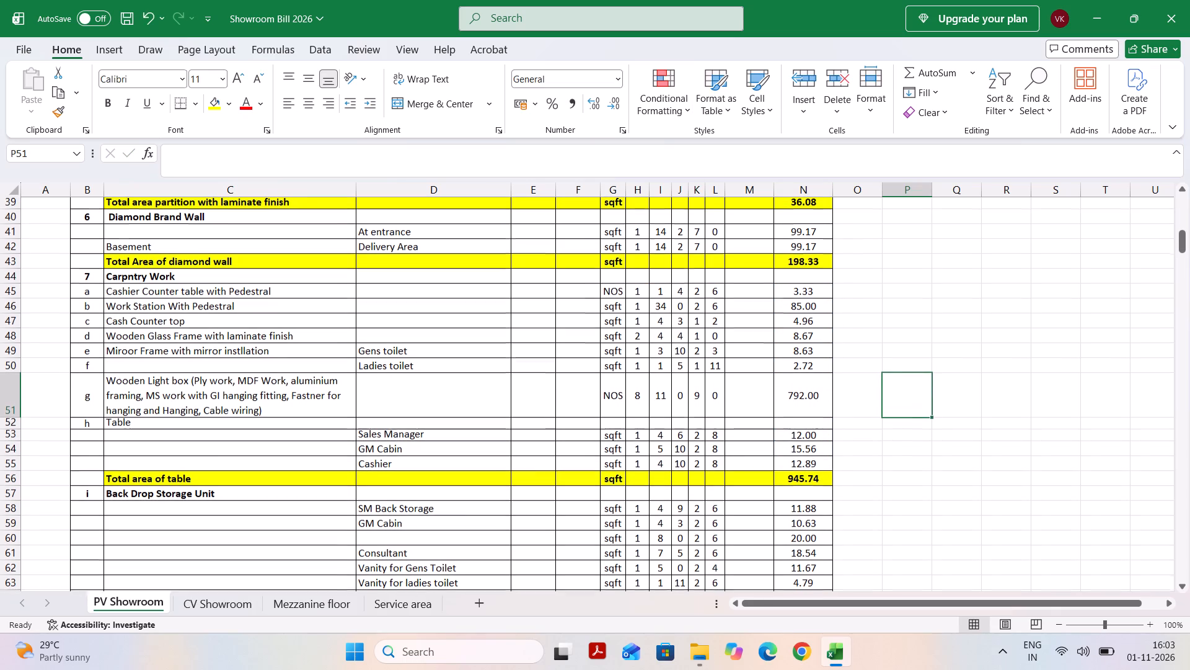
click(630, 455)
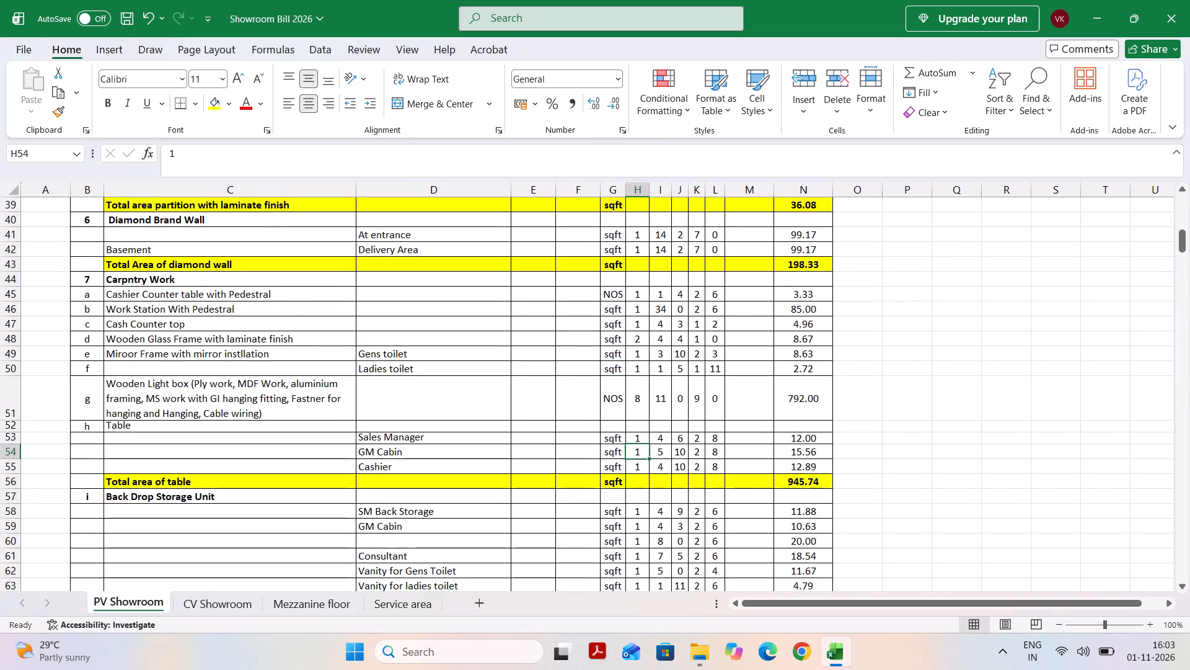
click(83, 499)
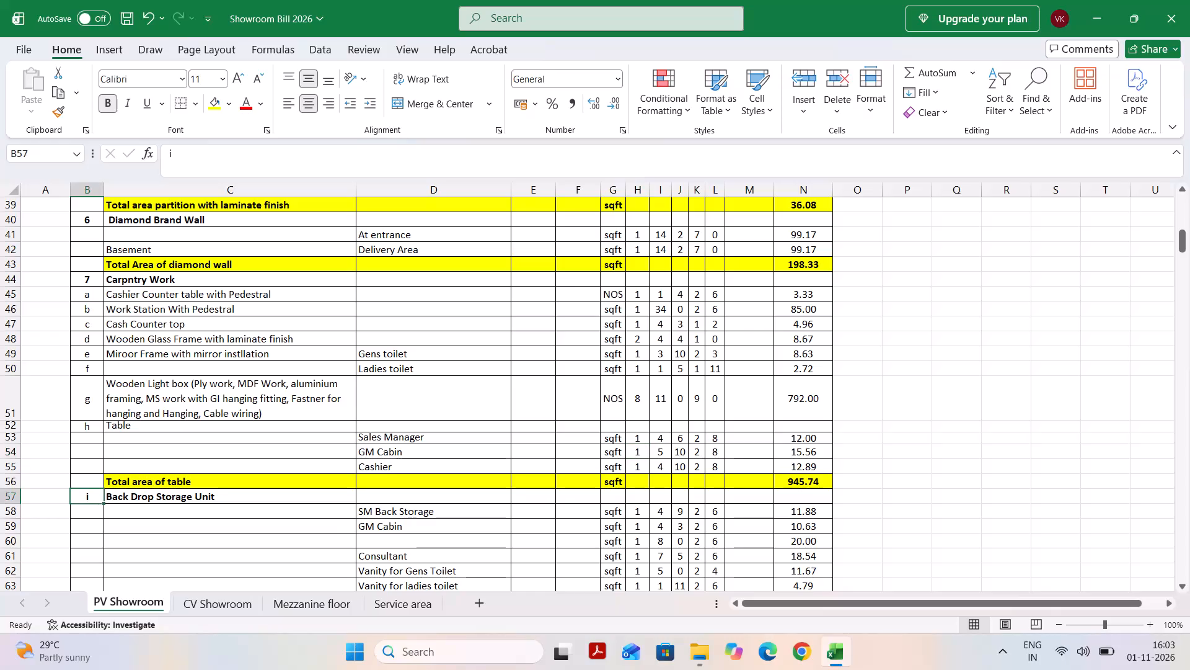
key(j)
key(Tab)
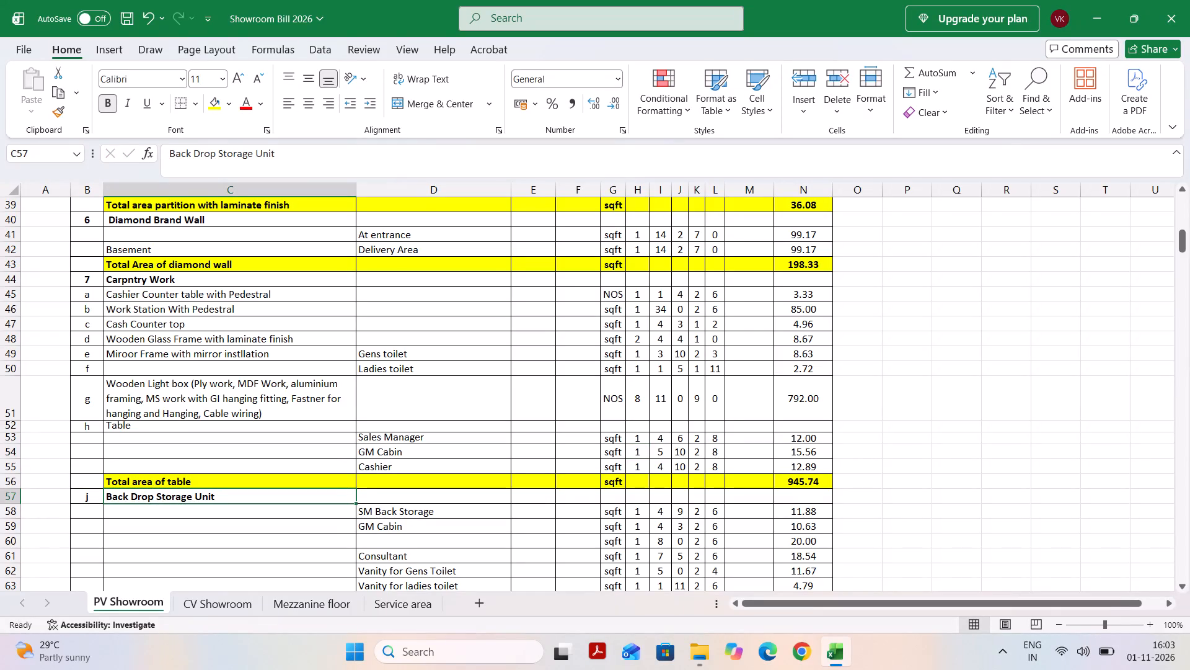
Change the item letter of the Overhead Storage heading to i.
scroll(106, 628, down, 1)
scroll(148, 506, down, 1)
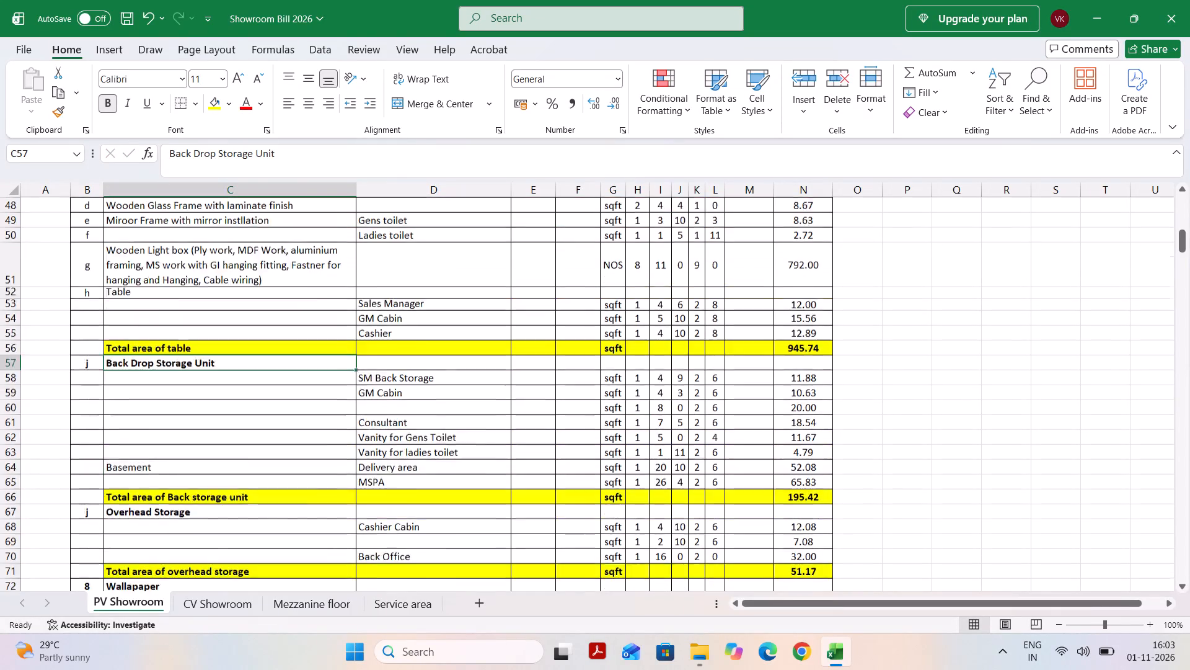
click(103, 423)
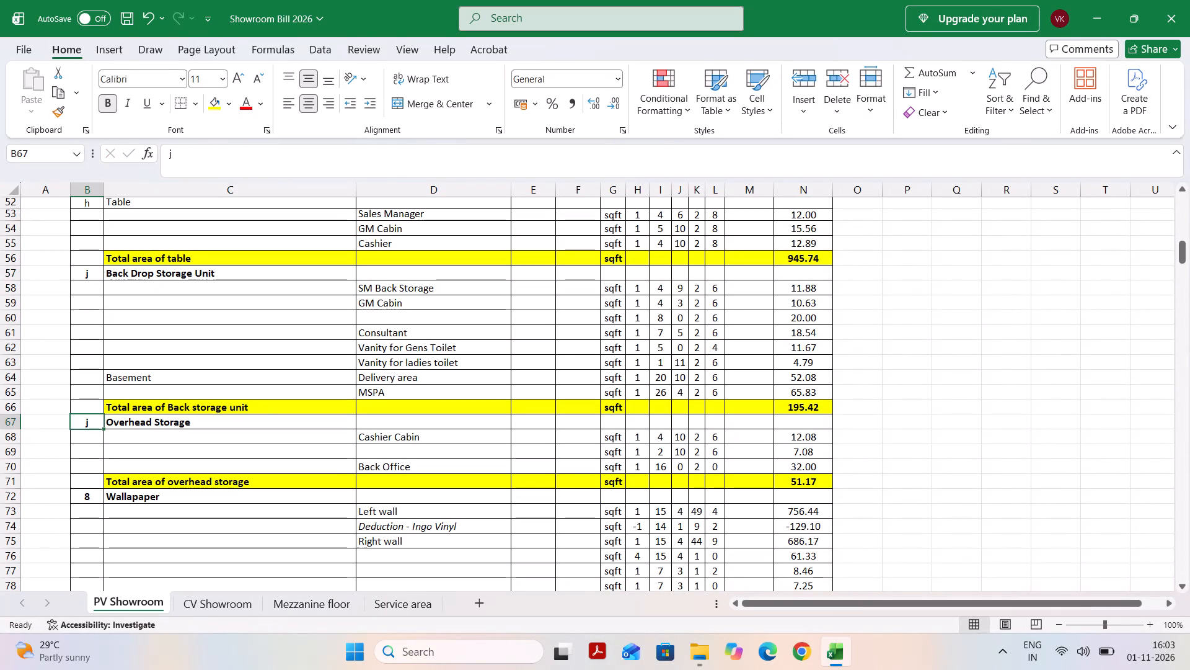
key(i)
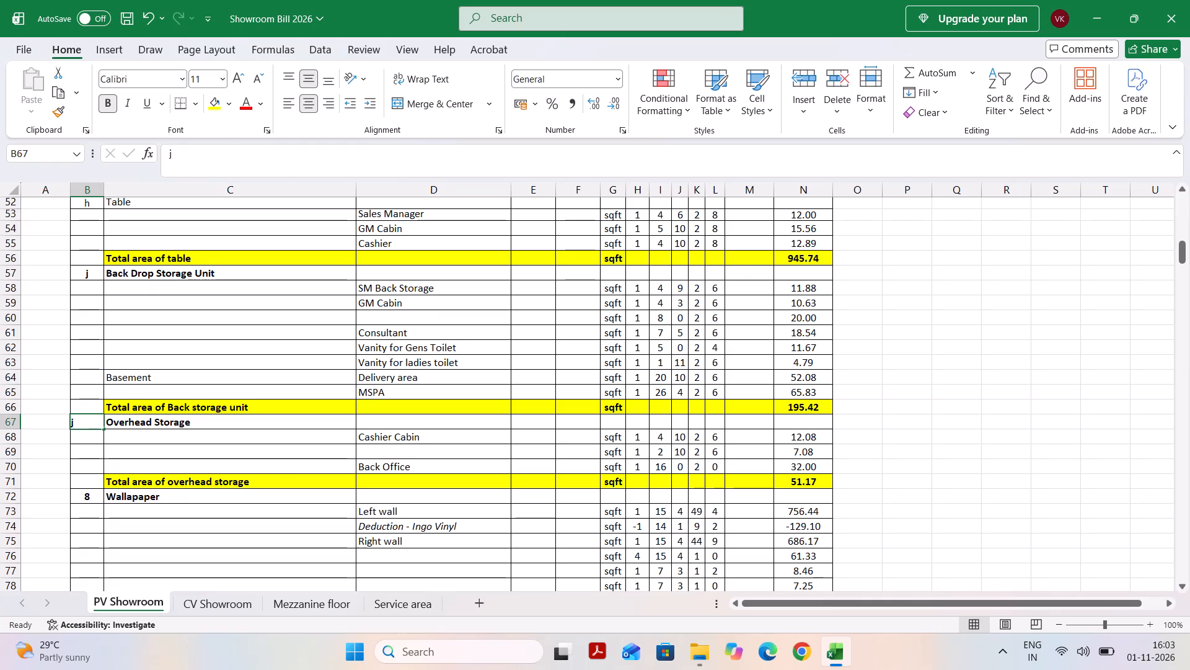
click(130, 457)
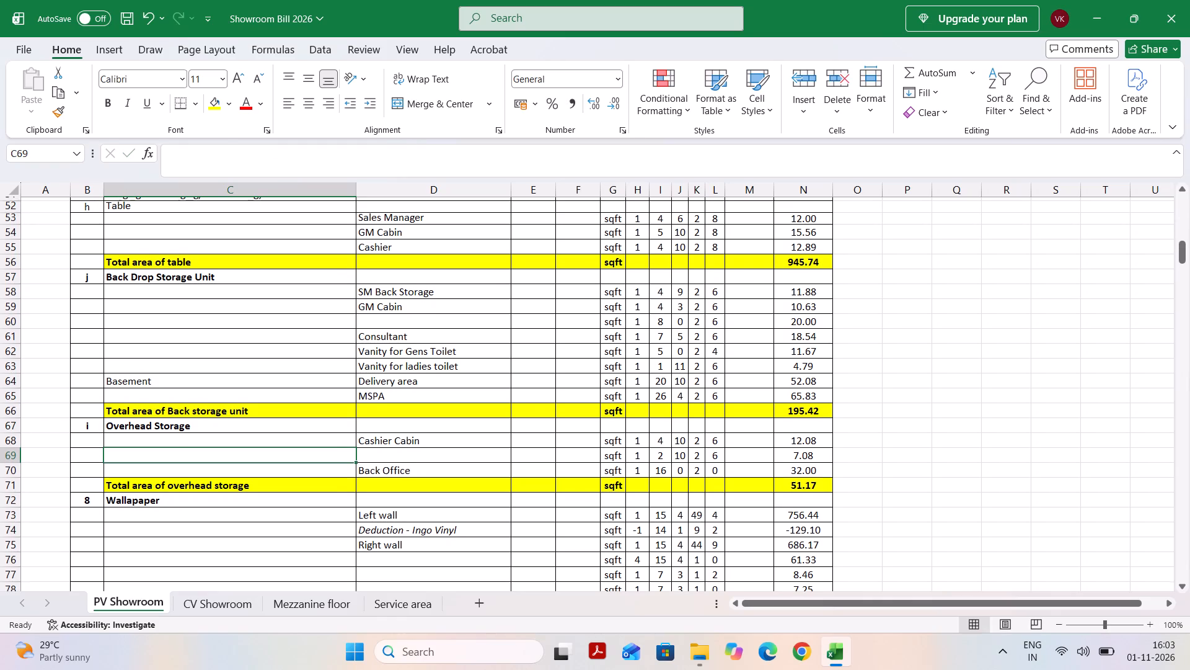
Set the item letter of the Overhead Storage heading to k.
click(97, 414)
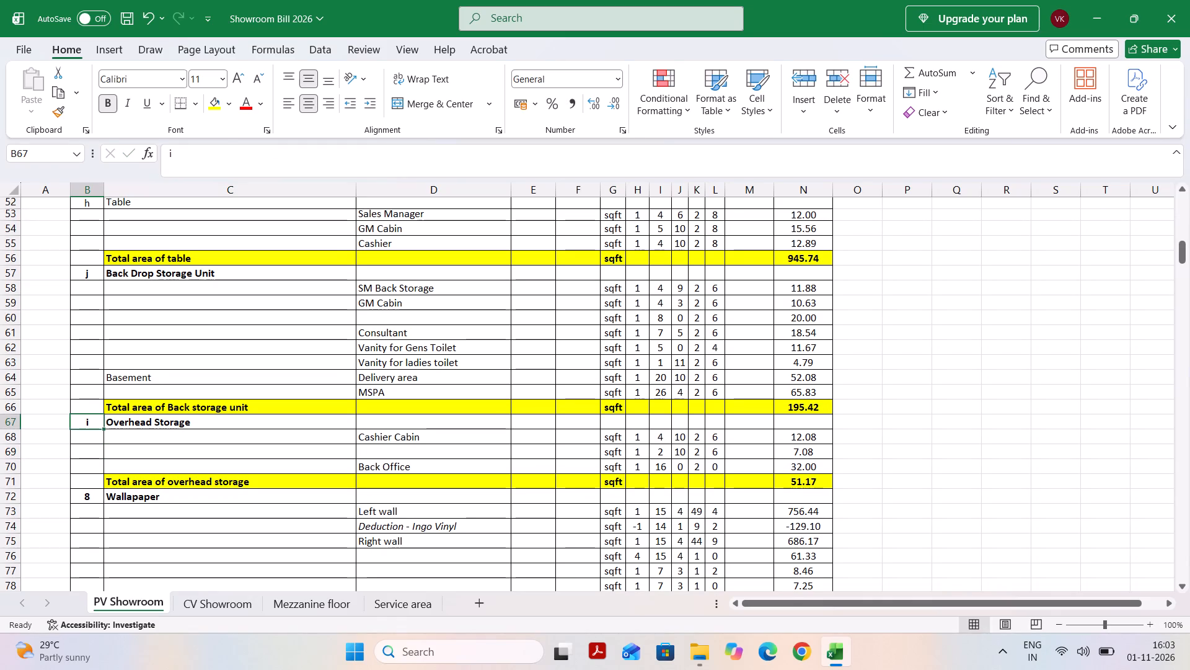
key(k)
scroll(117, 345, up, 2)
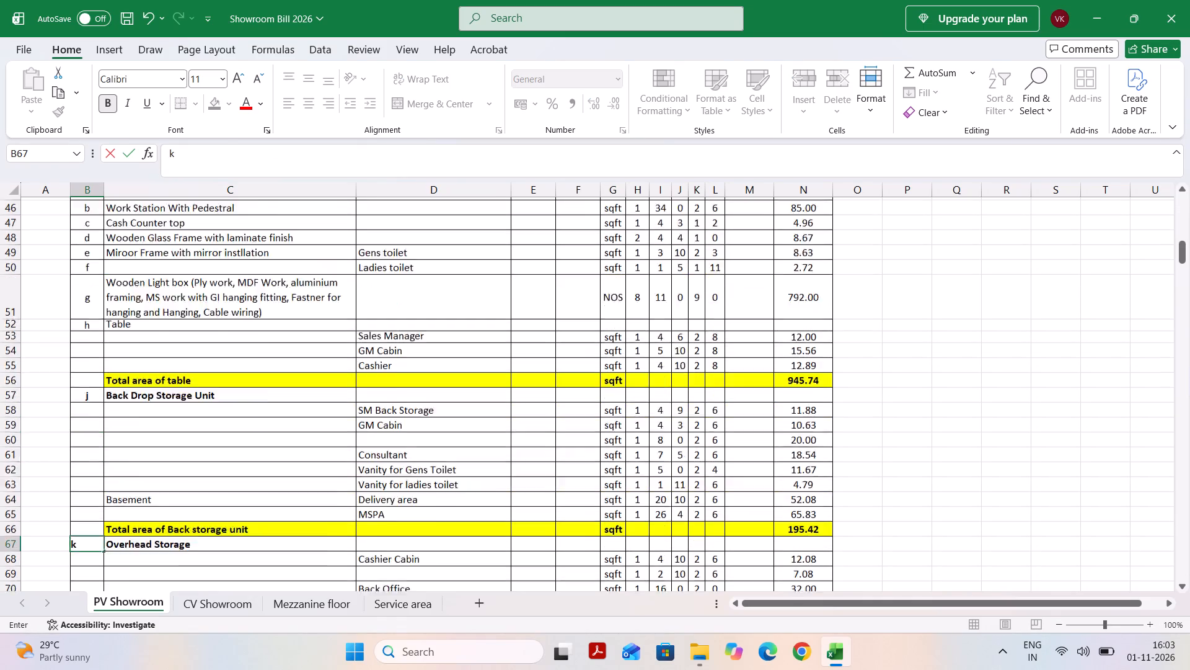
scroll(117, 345, down, 1)
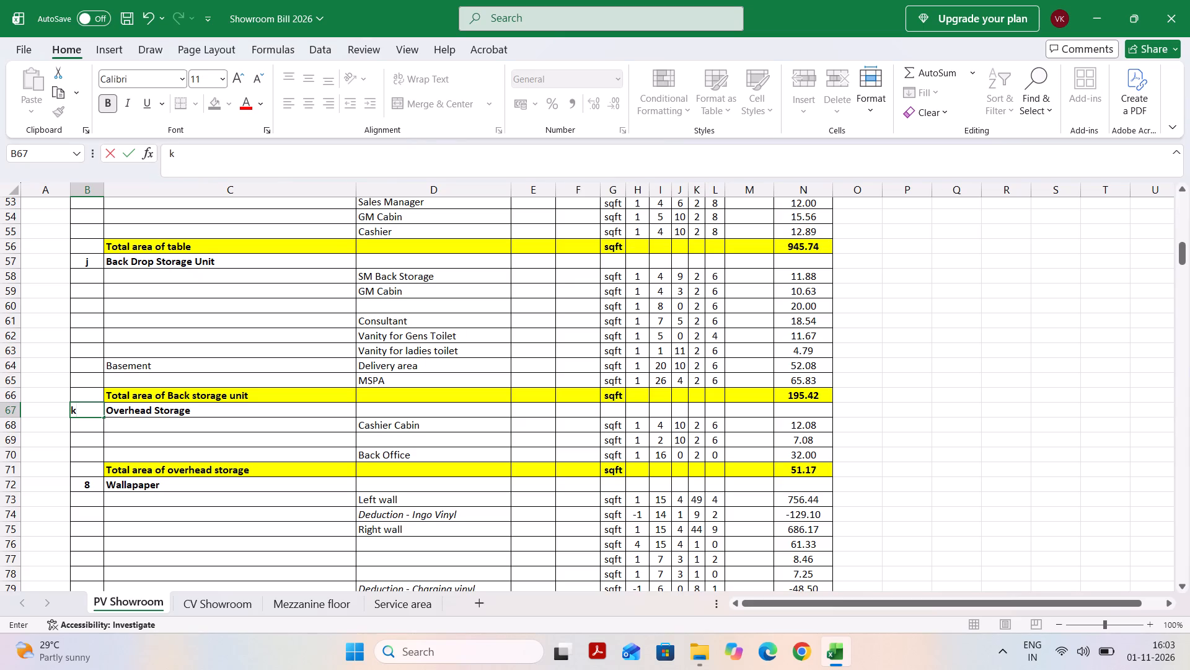
key(Tab)
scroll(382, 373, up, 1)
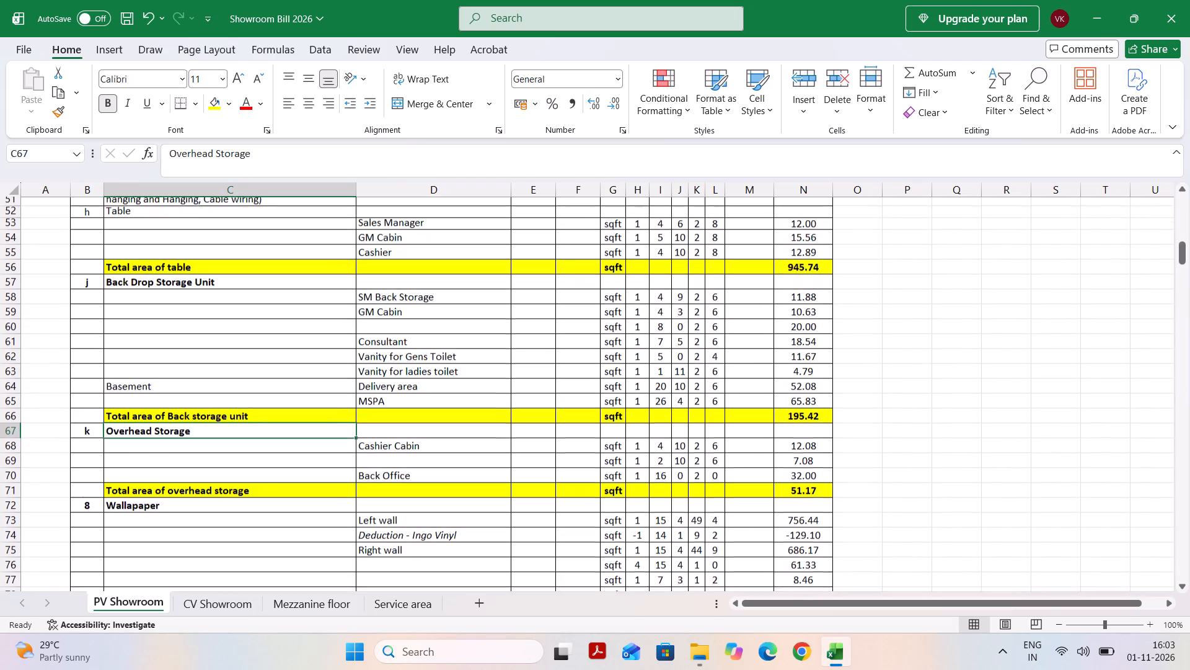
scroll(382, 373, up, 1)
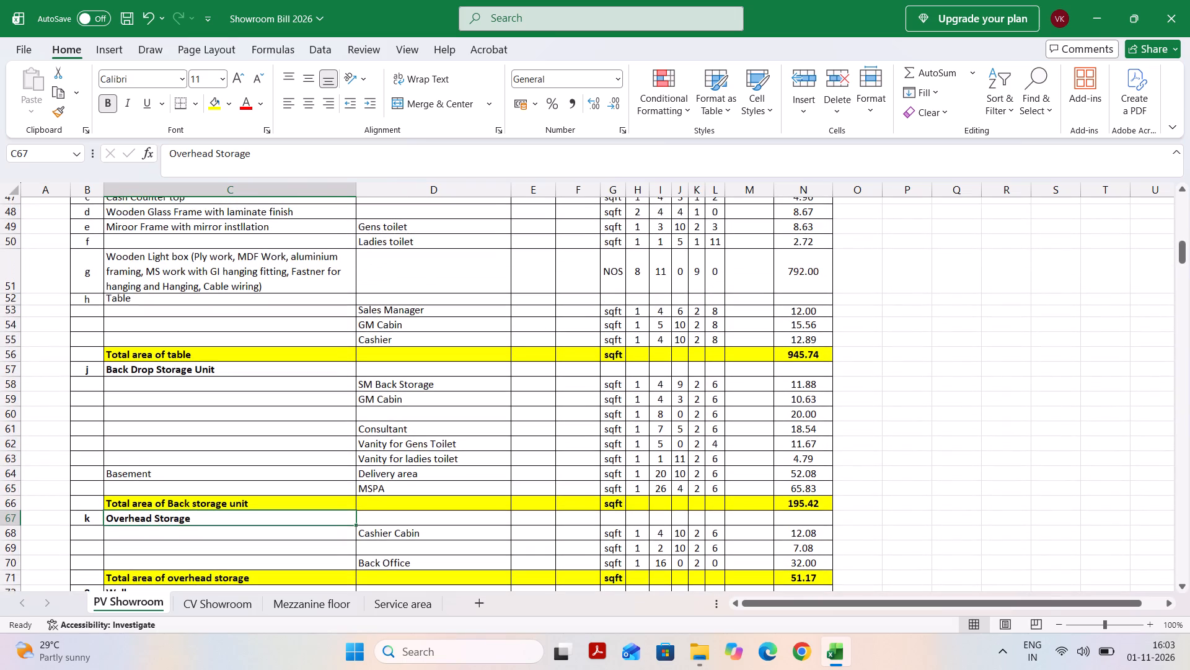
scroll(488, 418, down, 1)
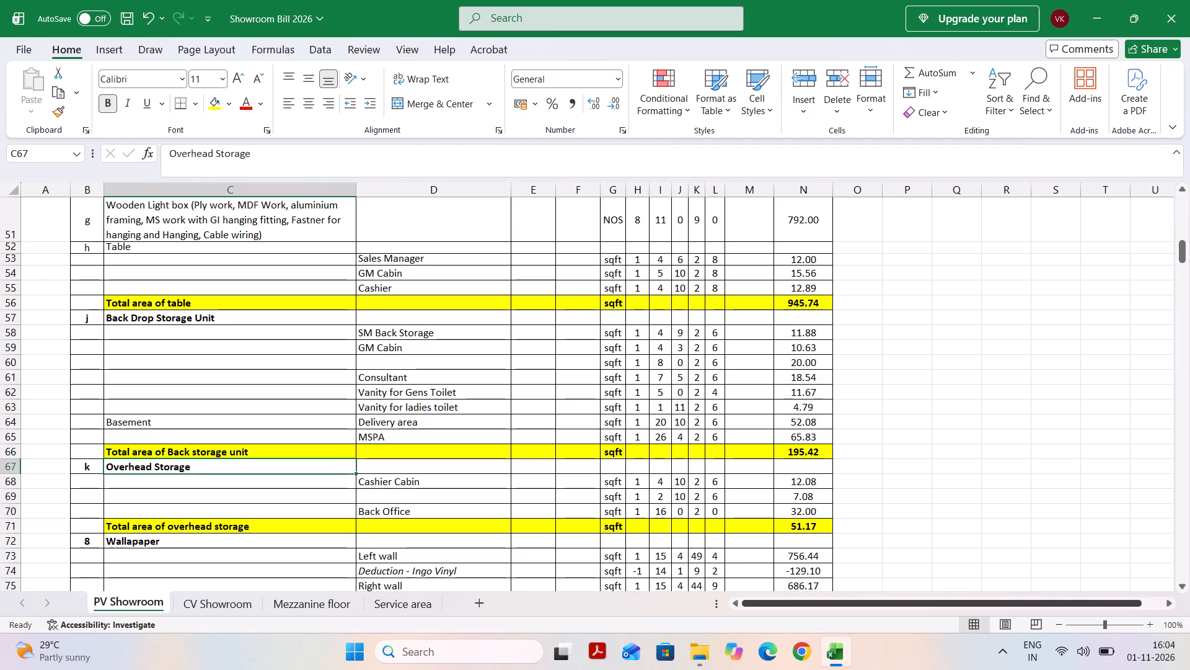
Set the Back Office length under Overhead Storage to 15 ft 0 in.
click(664, 514)
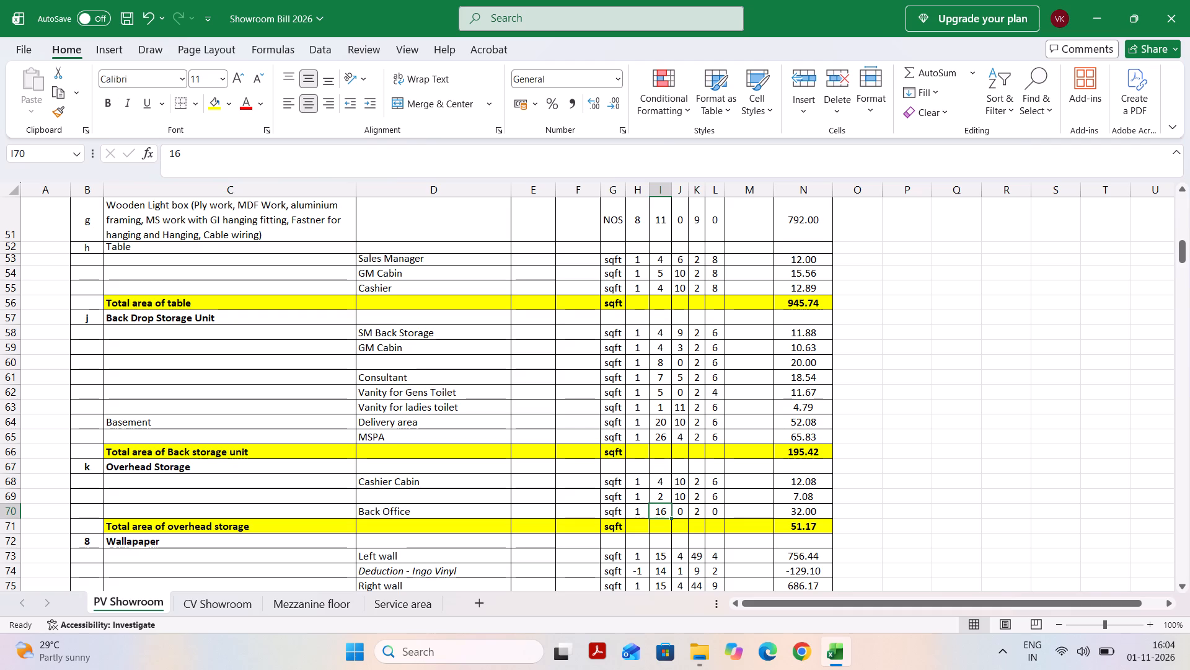
text(15)
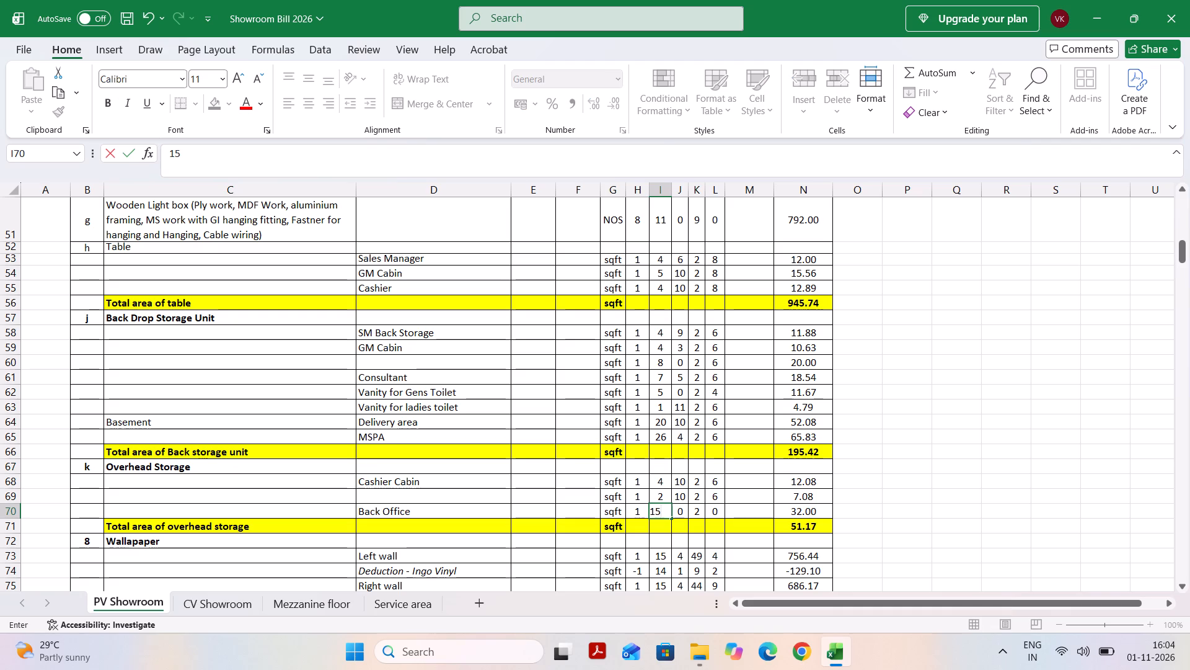
key(Tab)
key(8)
key(Tab)
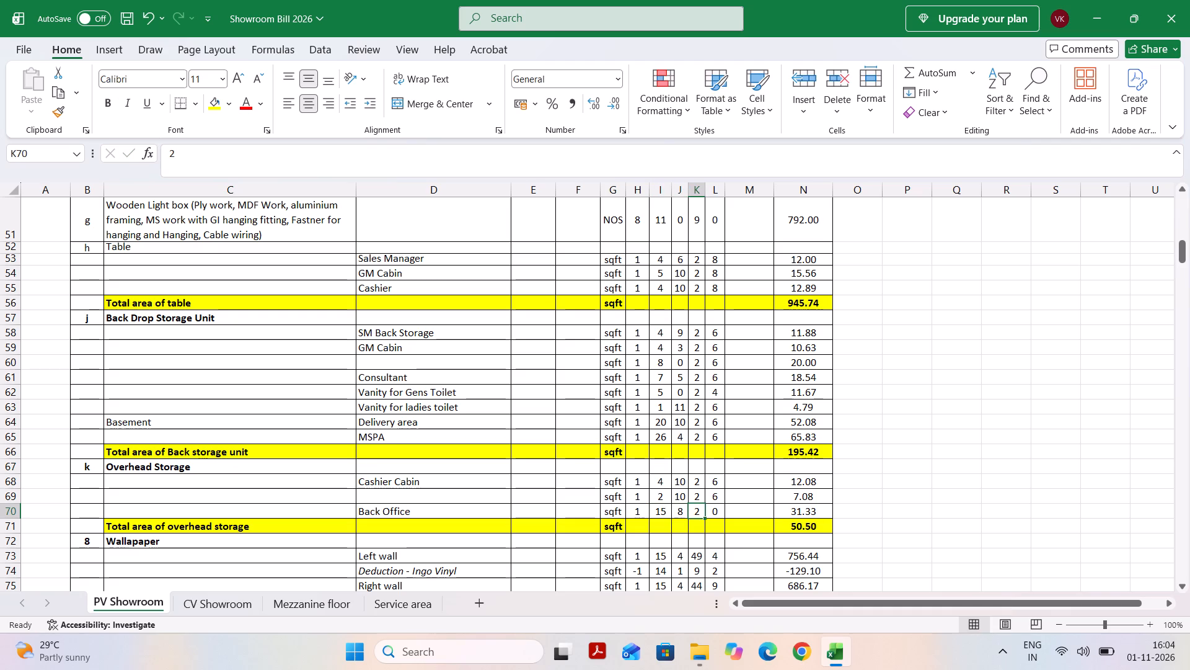
key(shift+Tab)
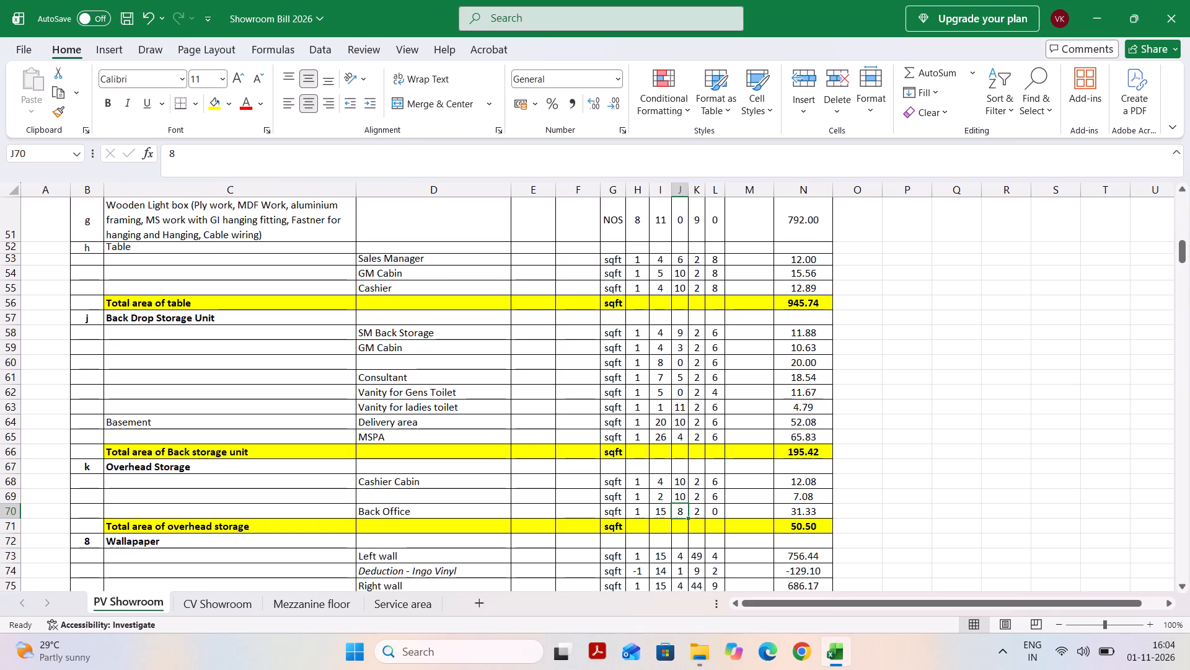
key(0)
key(Return)
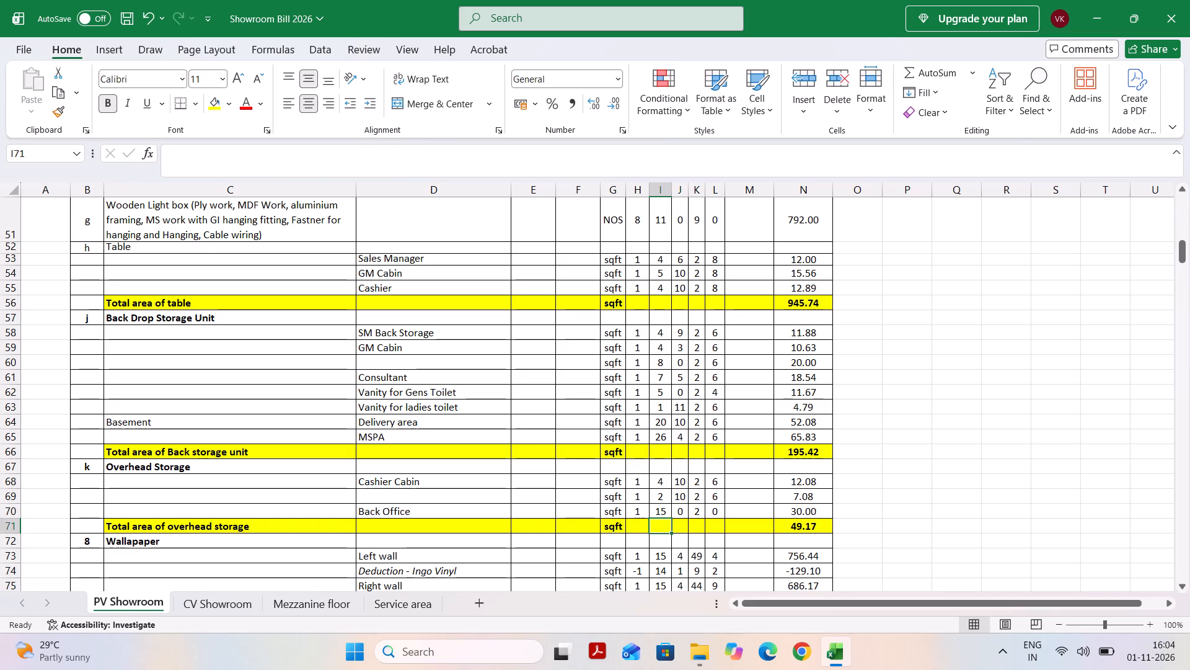
Review the remaining sections of the PV Showroom sheet, from Wallpaper through Tile, Primer and Granite work to Cable.
click(552, 514)
scroll(552, 514, down, 1)
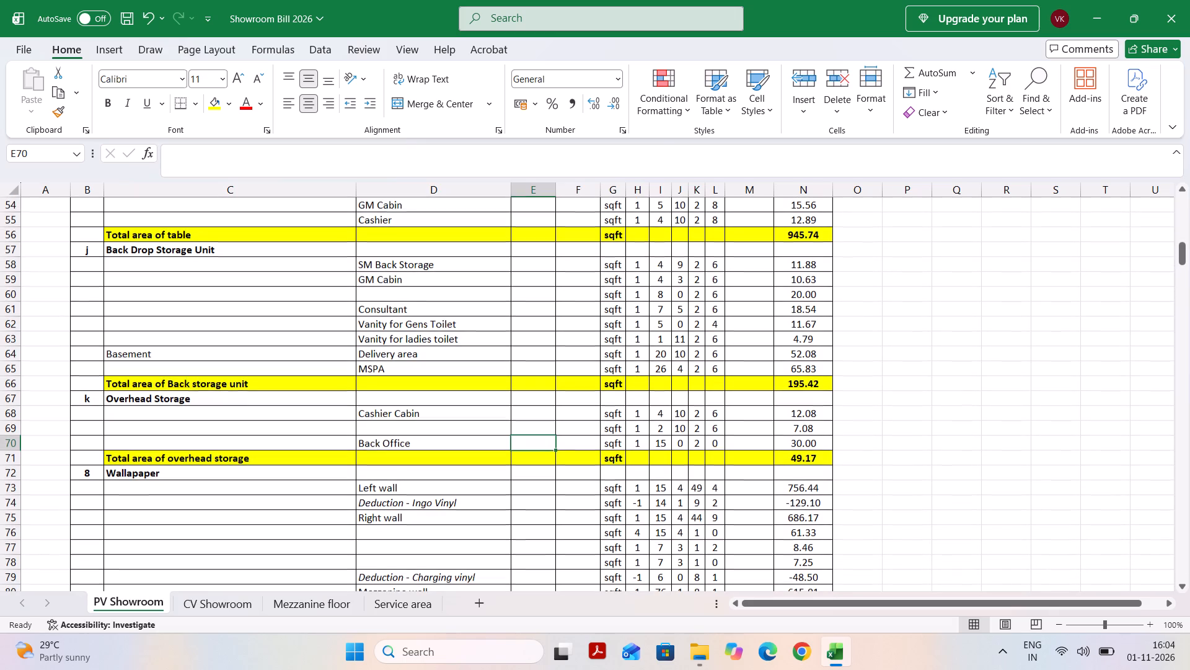
click(449, 496)
scroll(449, 496, down, 4)
scroll(449, 496, up, 1)
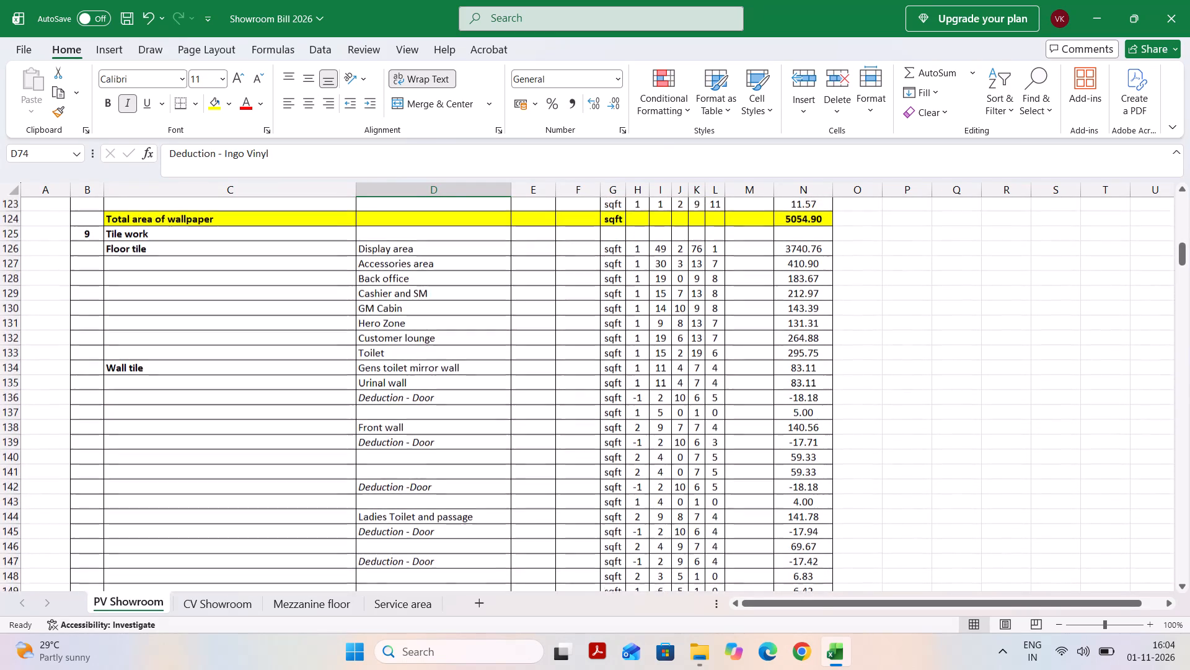
click(297, 373)
scroll(297, 373, down, 1)
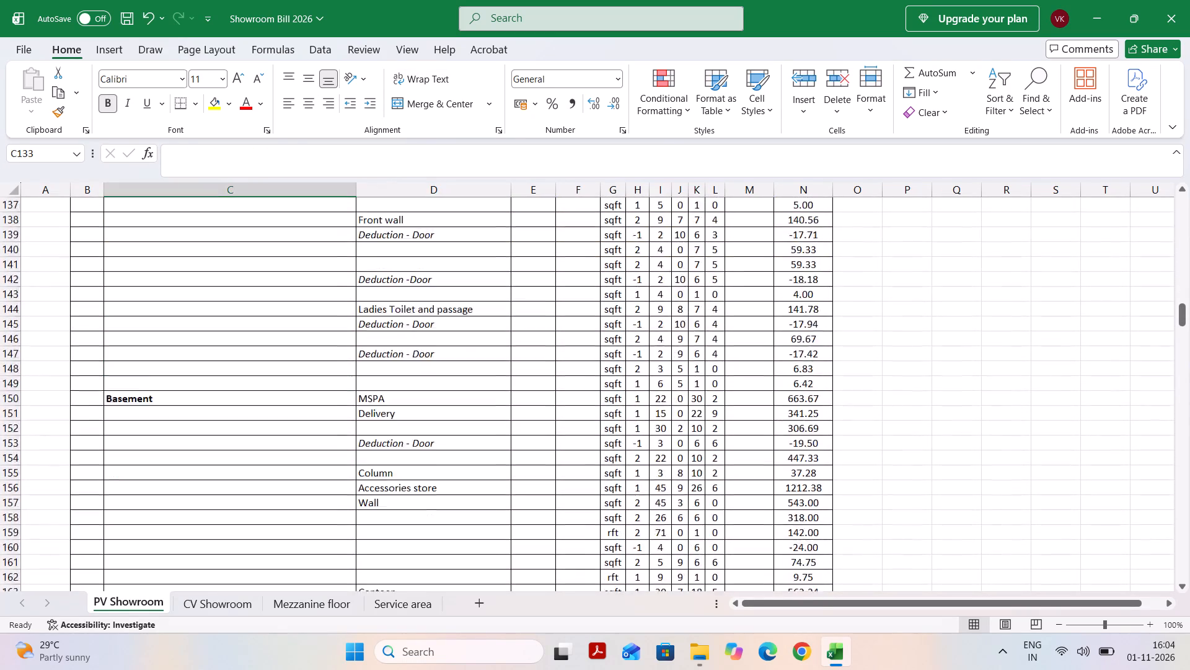
scroll(297, 373, down, 2)
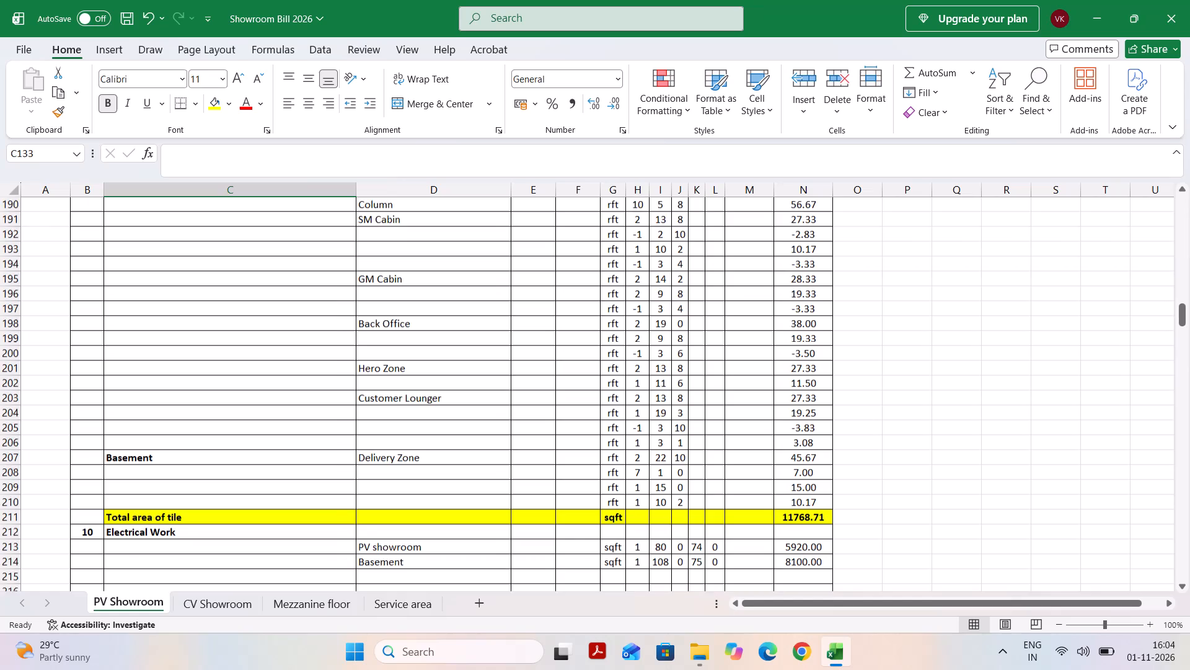
scroll(314, 403, down, 1)
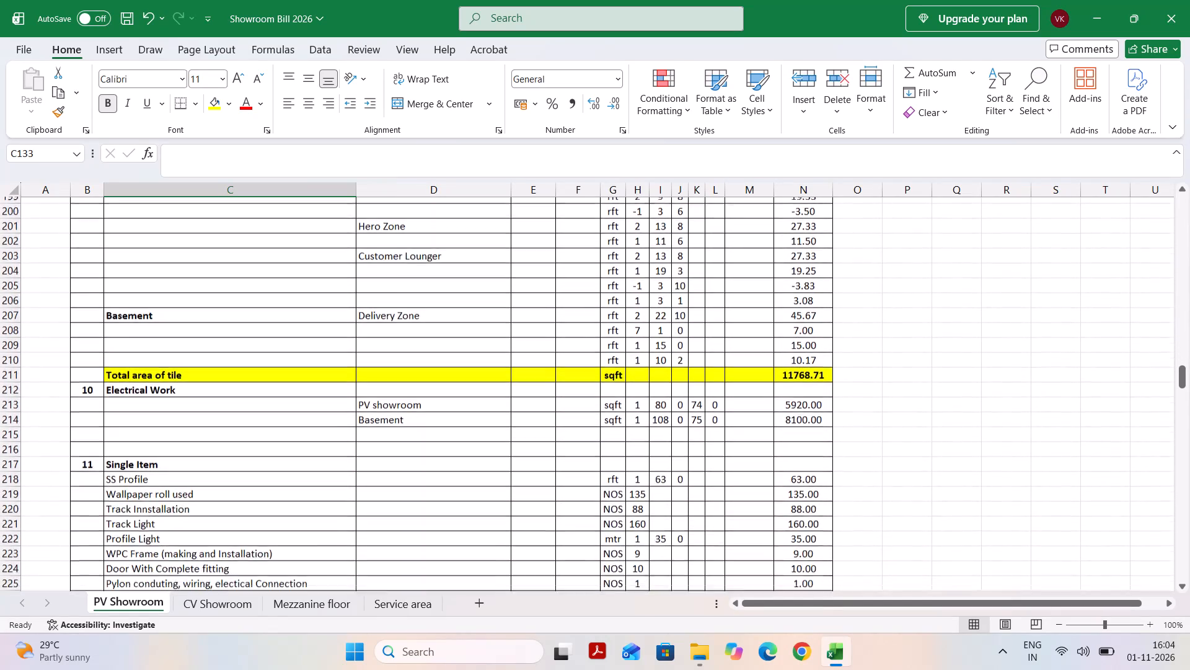
scroll(314, 403, down, 3)
scroll(314, 403, up, 1)
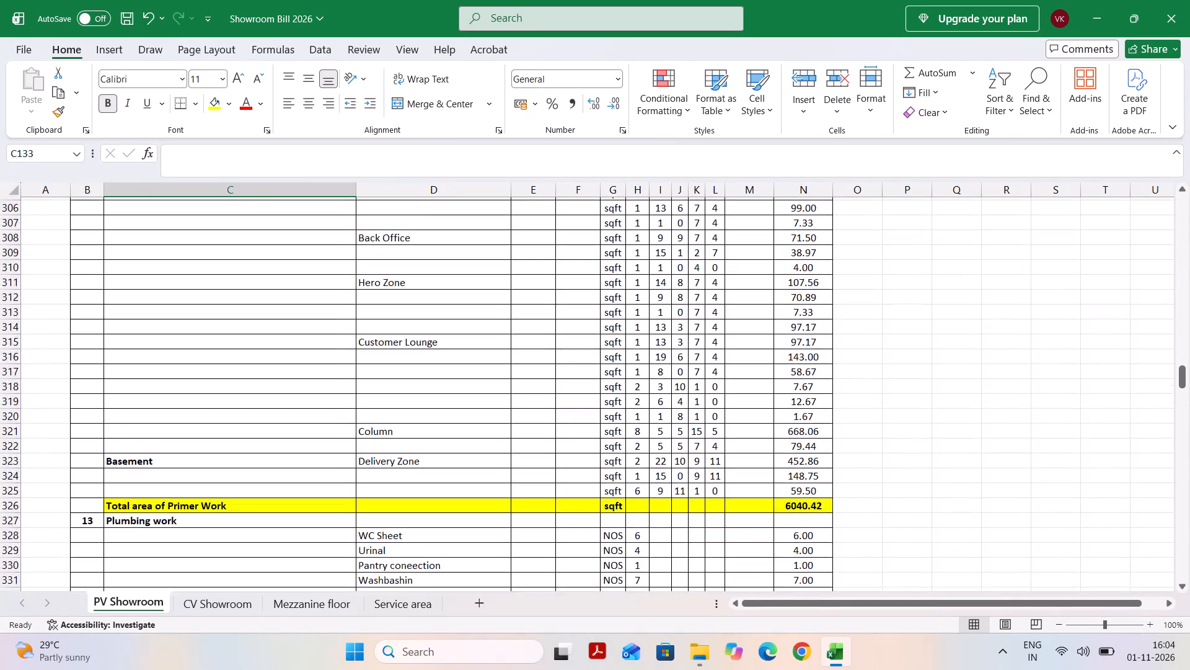
scroll(314, 403, up, 1)
scroll(314, 403, down, 3)
scroll(314, 403, up, 1)
scroll(314, 403, down, 1)
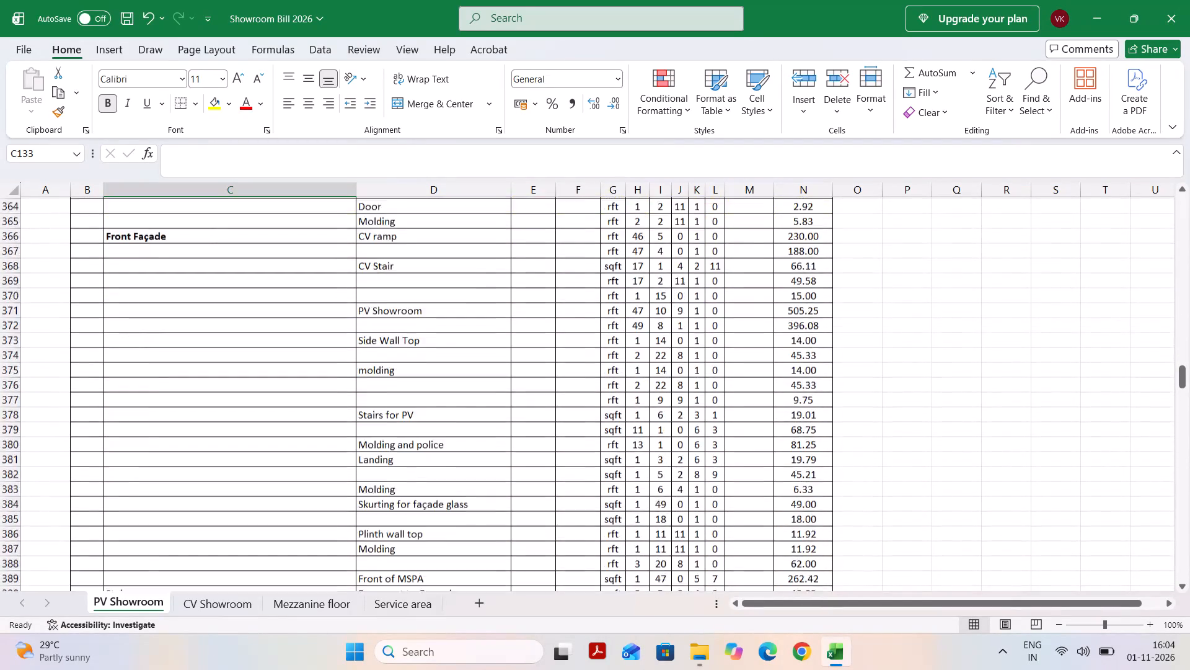
scroll(314, 403, down, 3)
scroll(314, 403, up, 3)
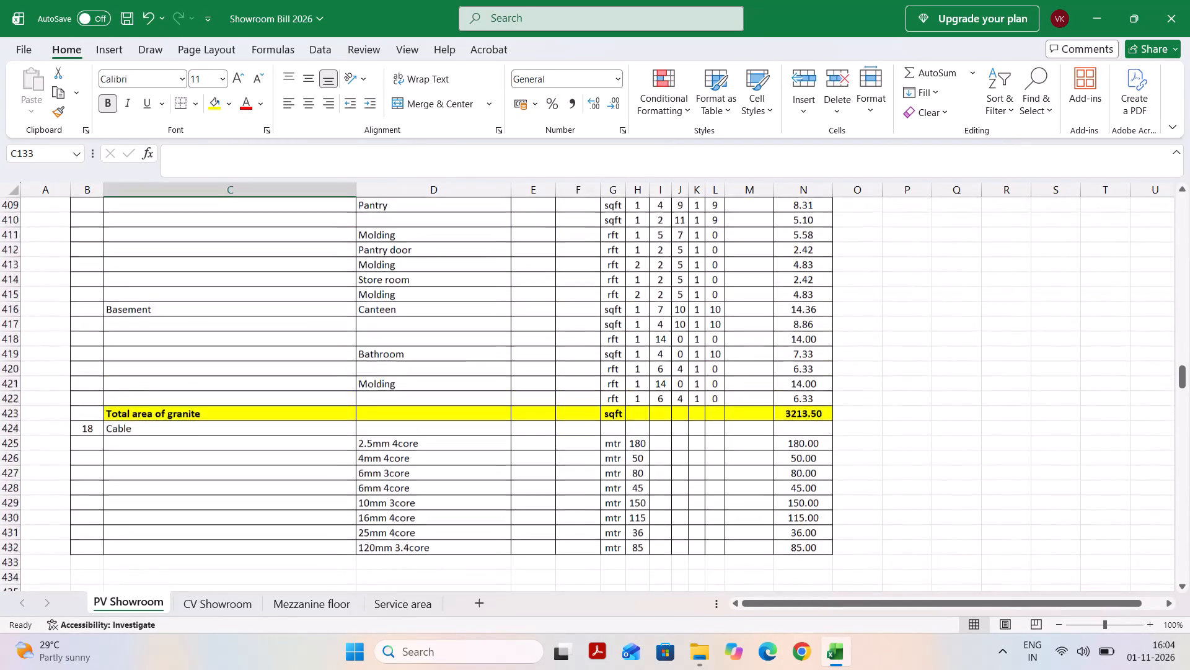
scroll(314, 403, up, 5)
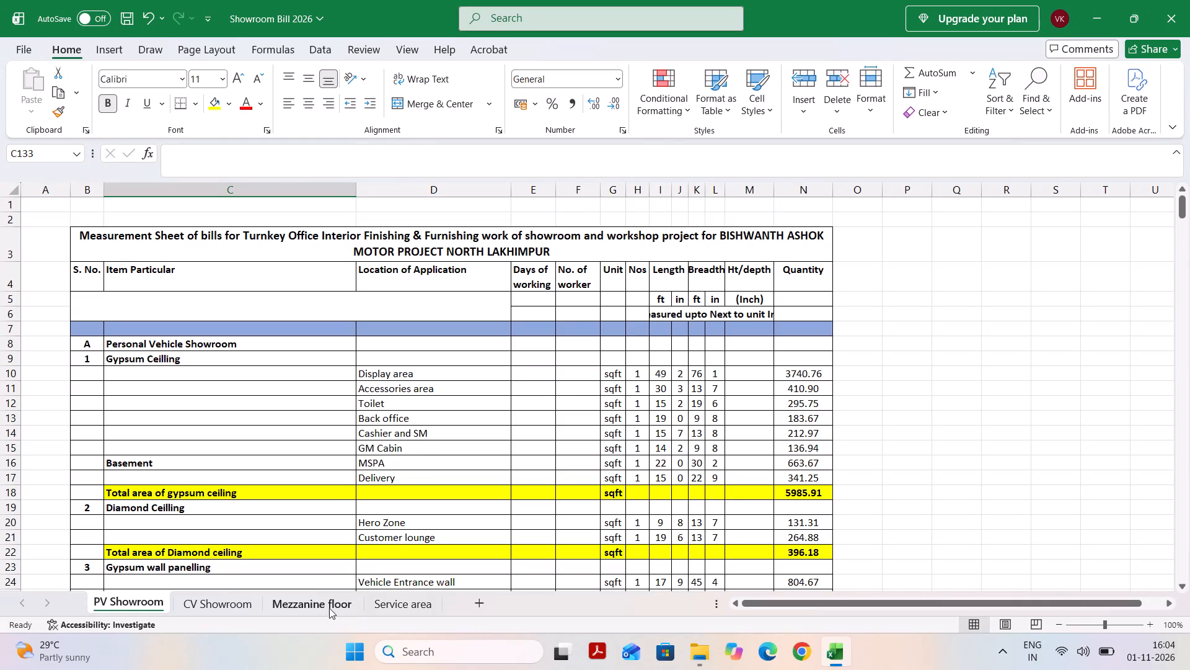
Insert a blank row directly above the Total area of overhead storage row.
scroll(366, 465, down, 3)
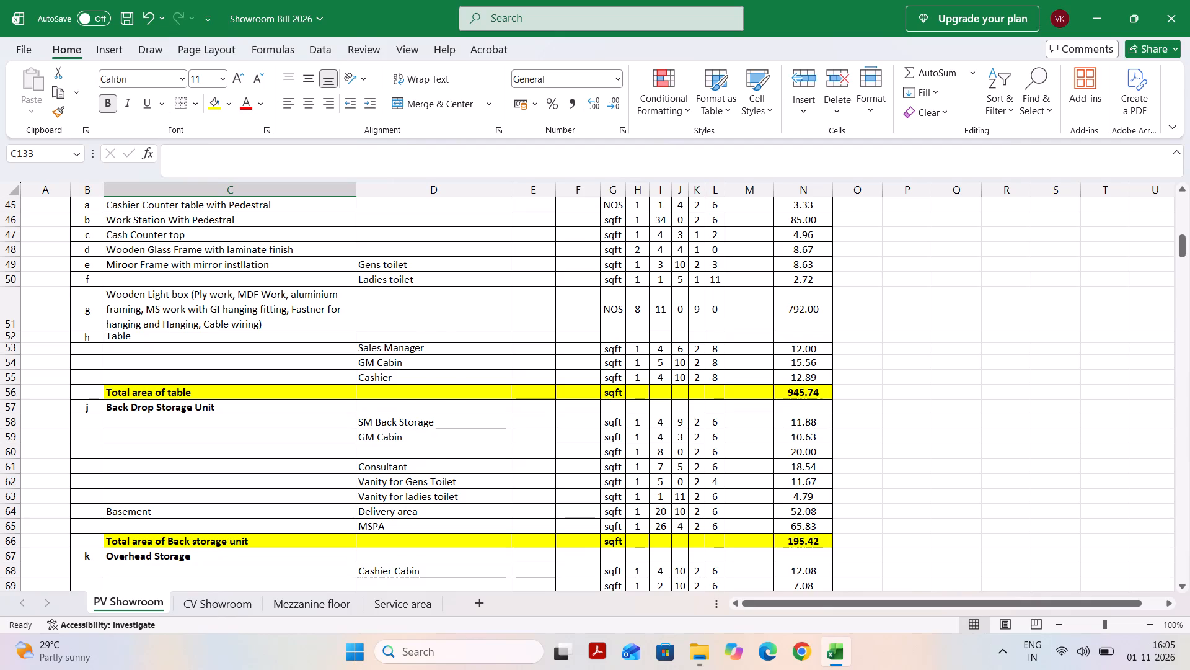
scroll(366, 465, down, 4)
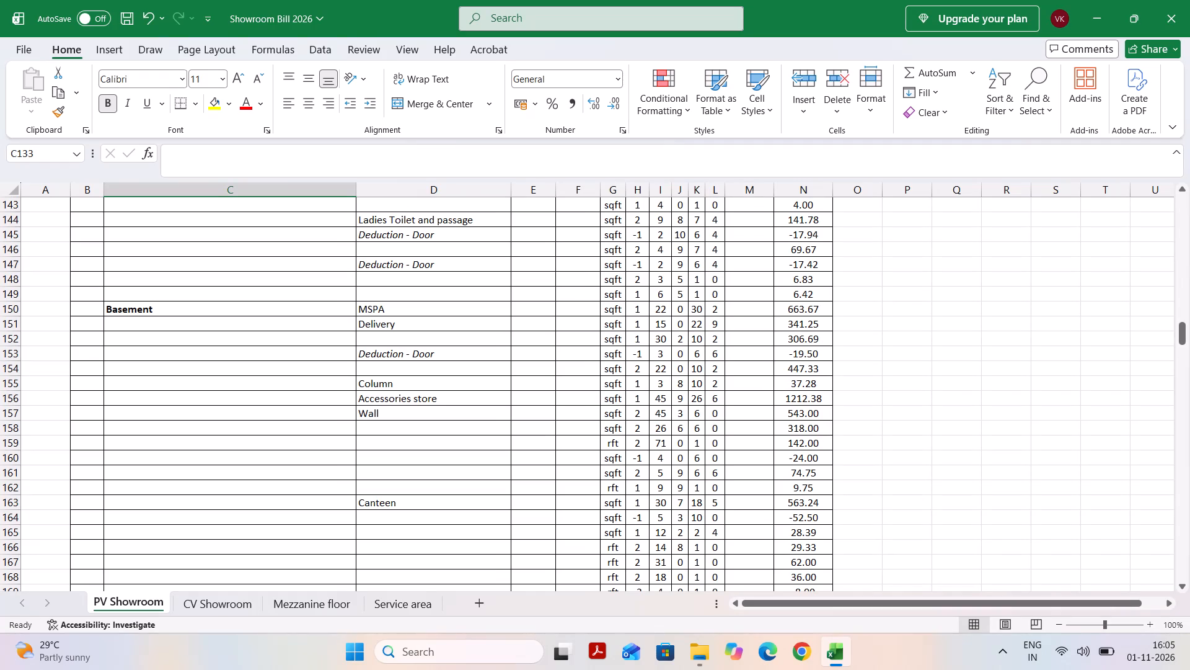
scroll(218, 492, up, 4)
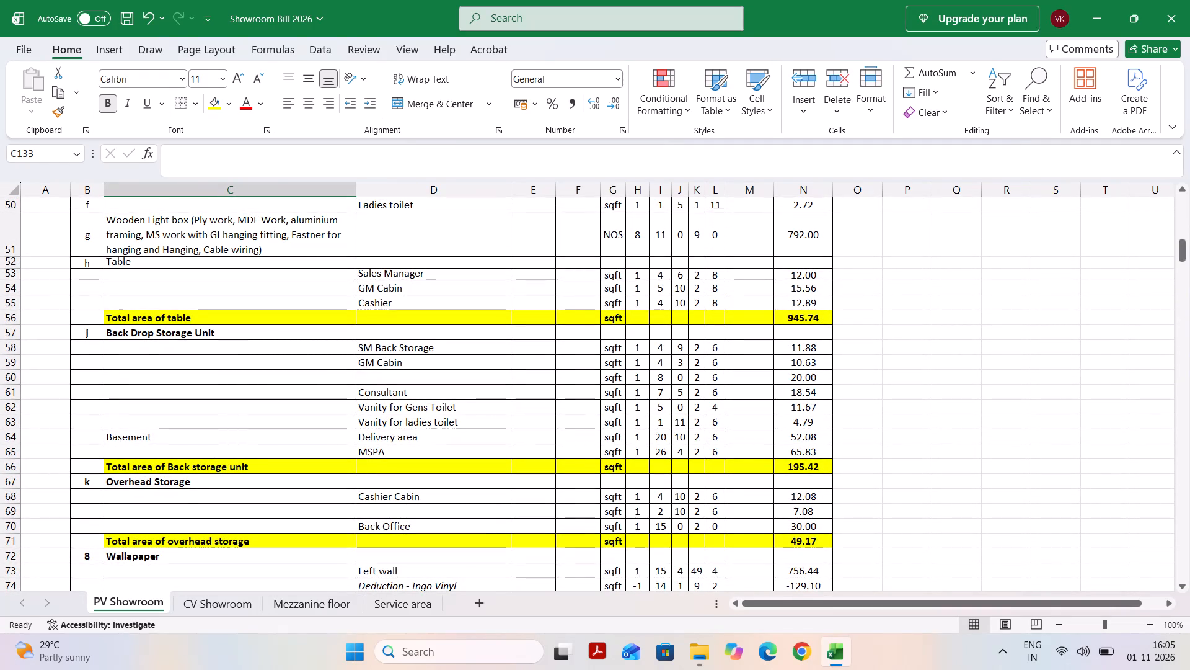
click(141, 449)
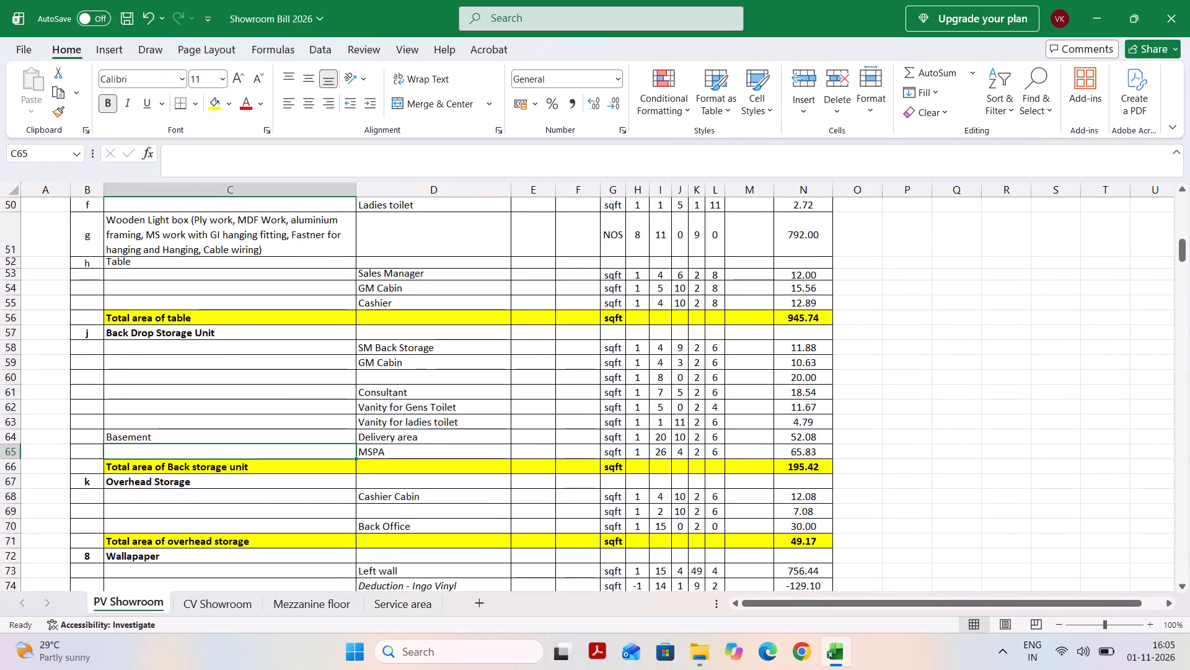
click(138, 445)
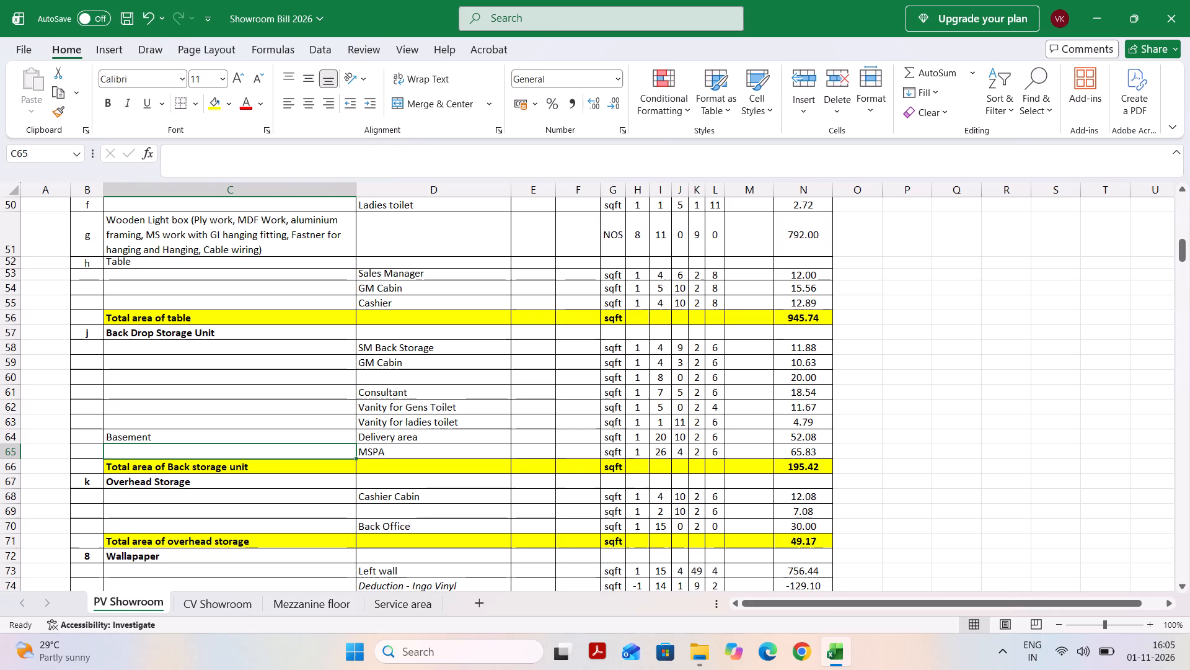
click(152, 477)
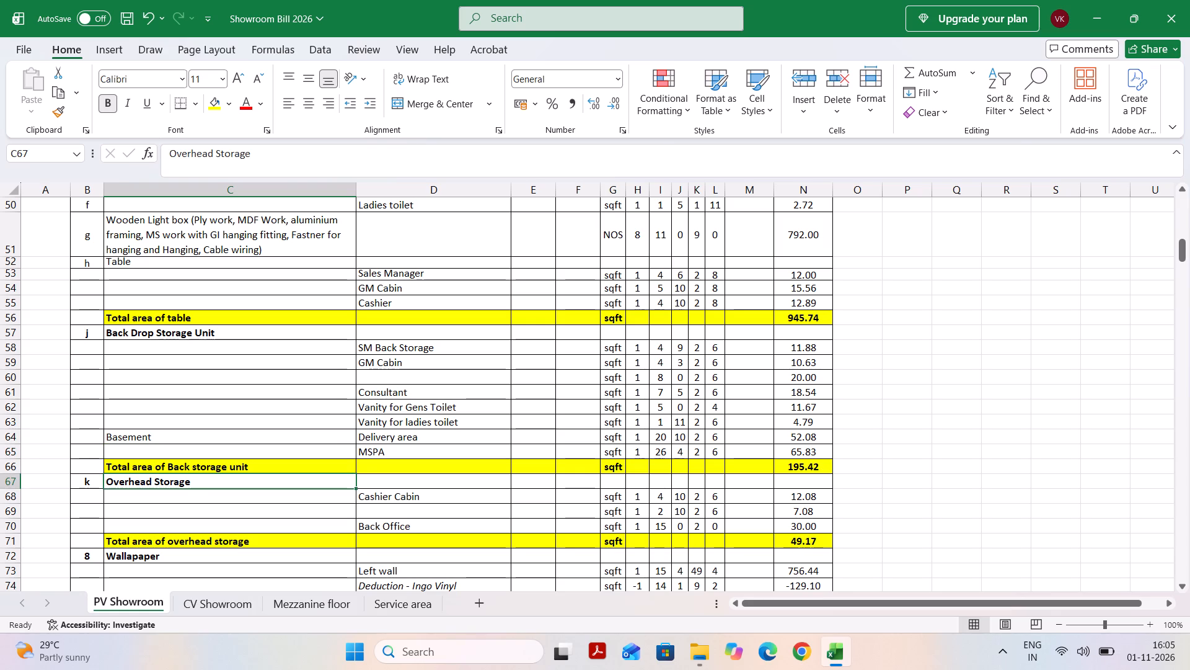
click(115, 541)
key(shift+space)
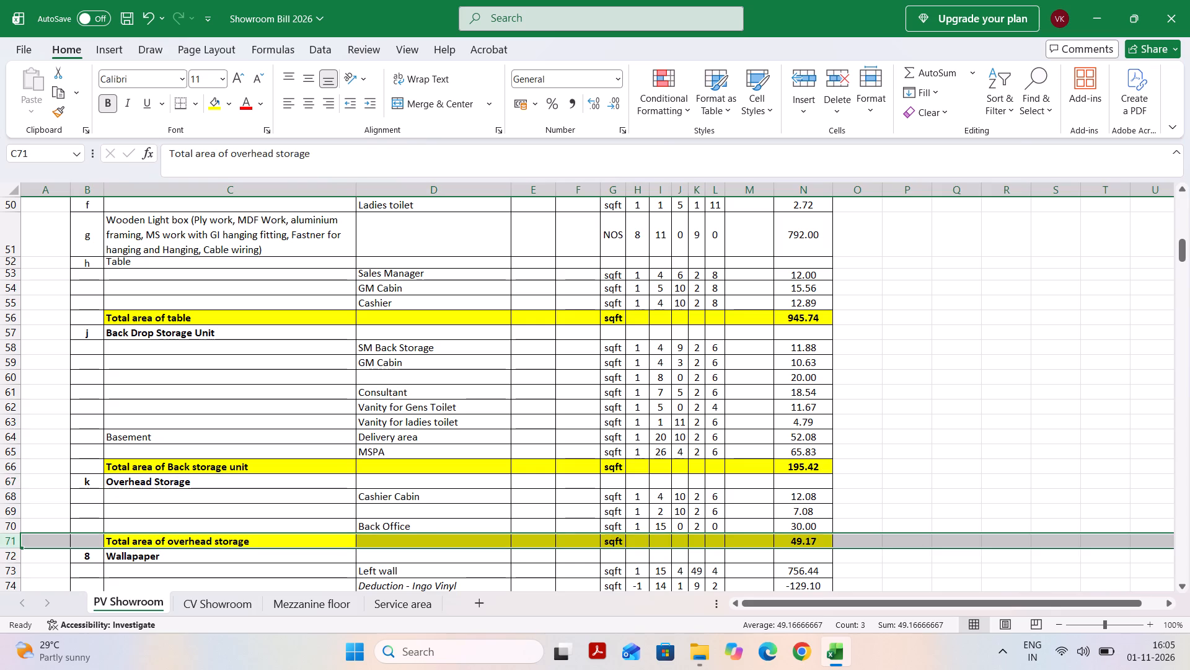
key(ctrl+plus)
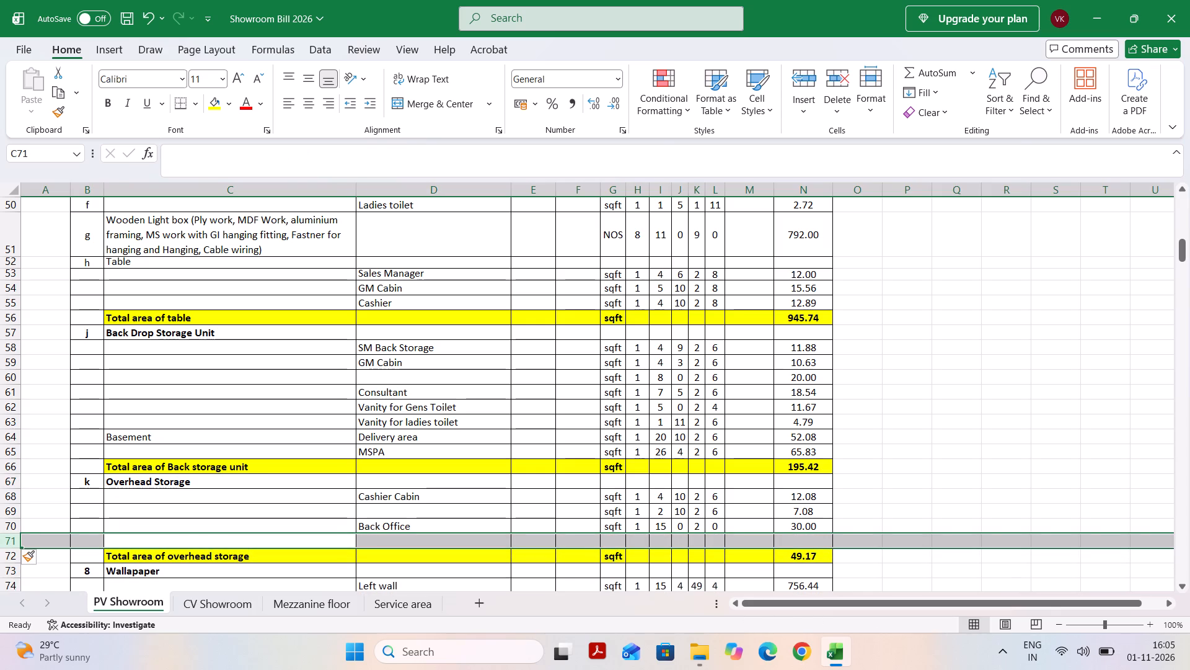
Enter Award unit as the item particular of the new row under Overhead Storage.
click(353, 532)
click(333, 541)
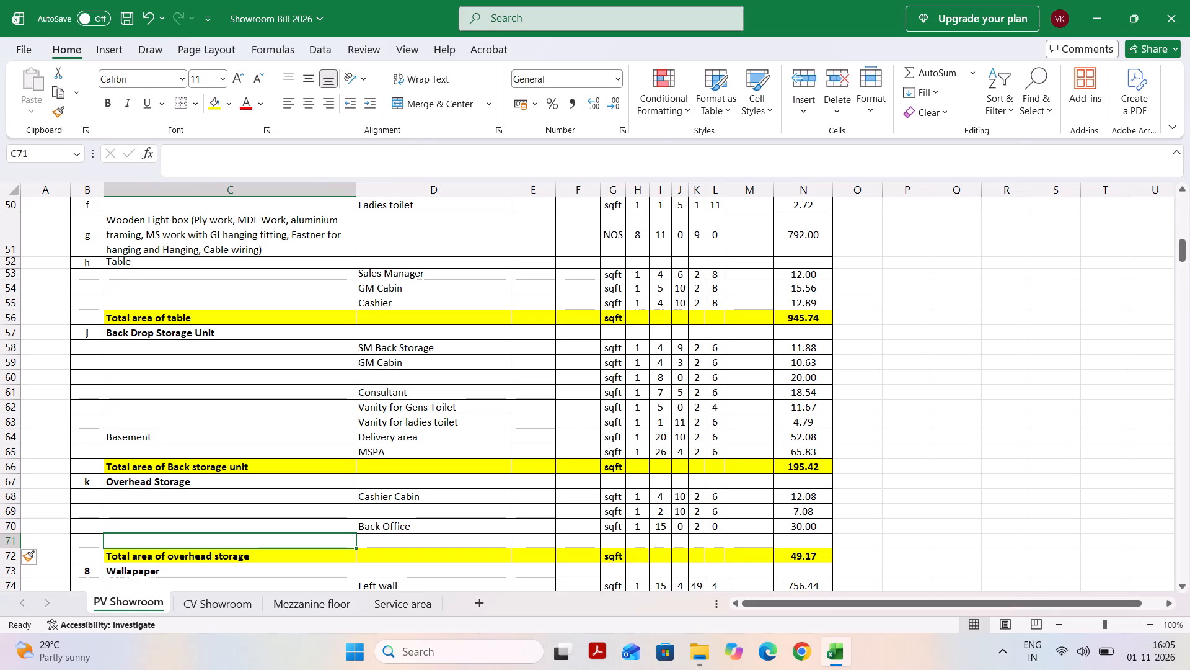
text(Award unni)
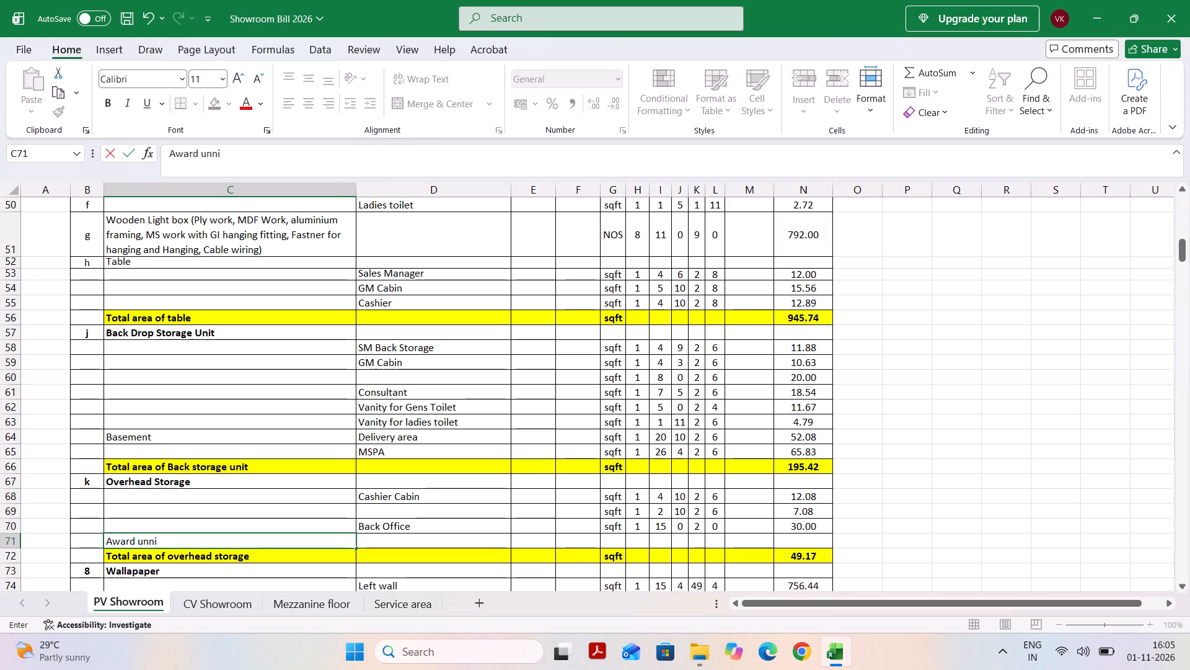
key(BackSpace)
key(BackSpace)
text(it)
key(Tab)
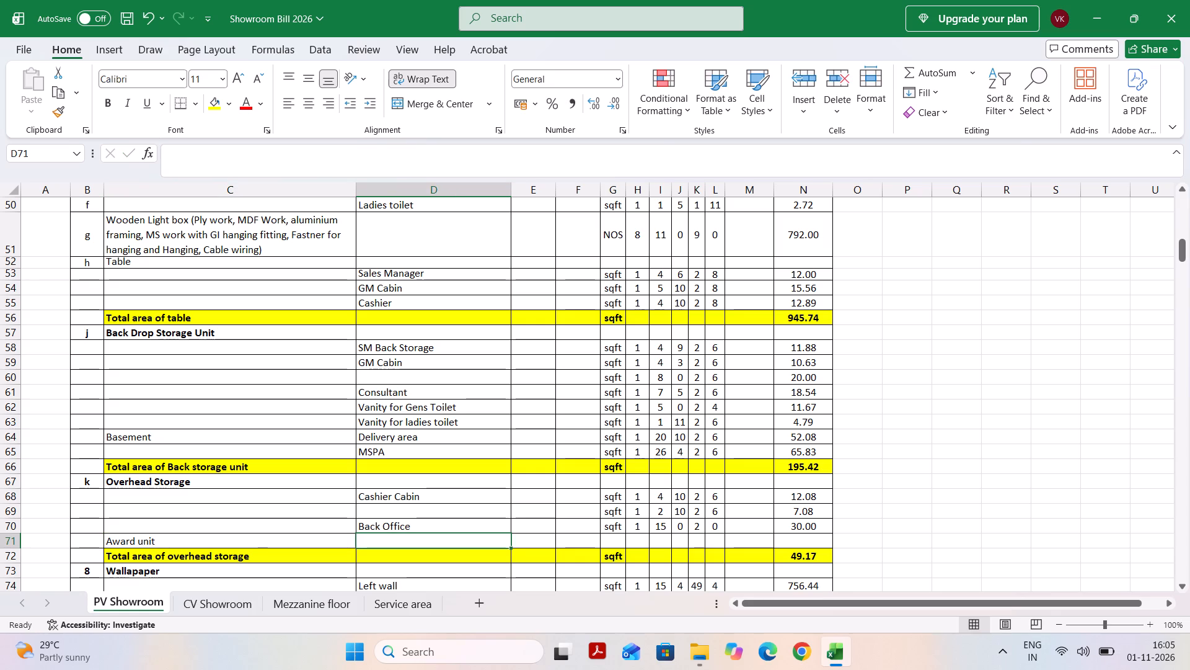
Give the Award unit row the unit sqft and a Nos value of 1.
text(sq)
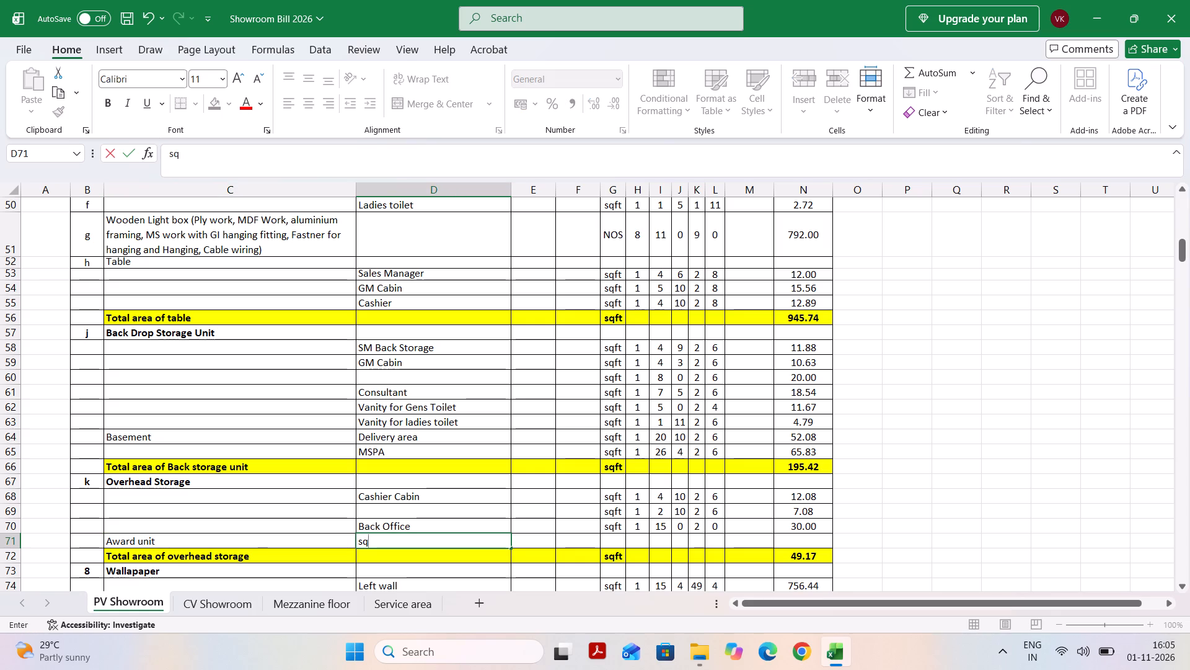
key(BackSpace)
key(BackSpace)
key(BackSpace)
key(Tab)
key(Tab)
key(Tab)
text(sq)
key(Tab)
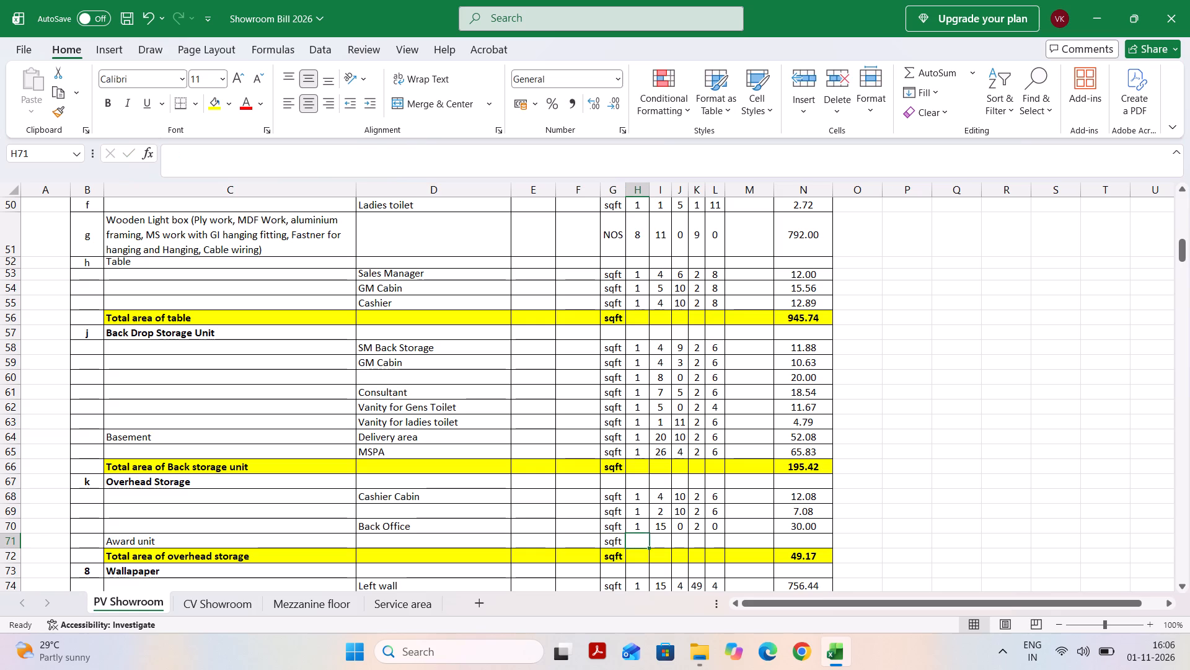
key(1)
key(Tab)
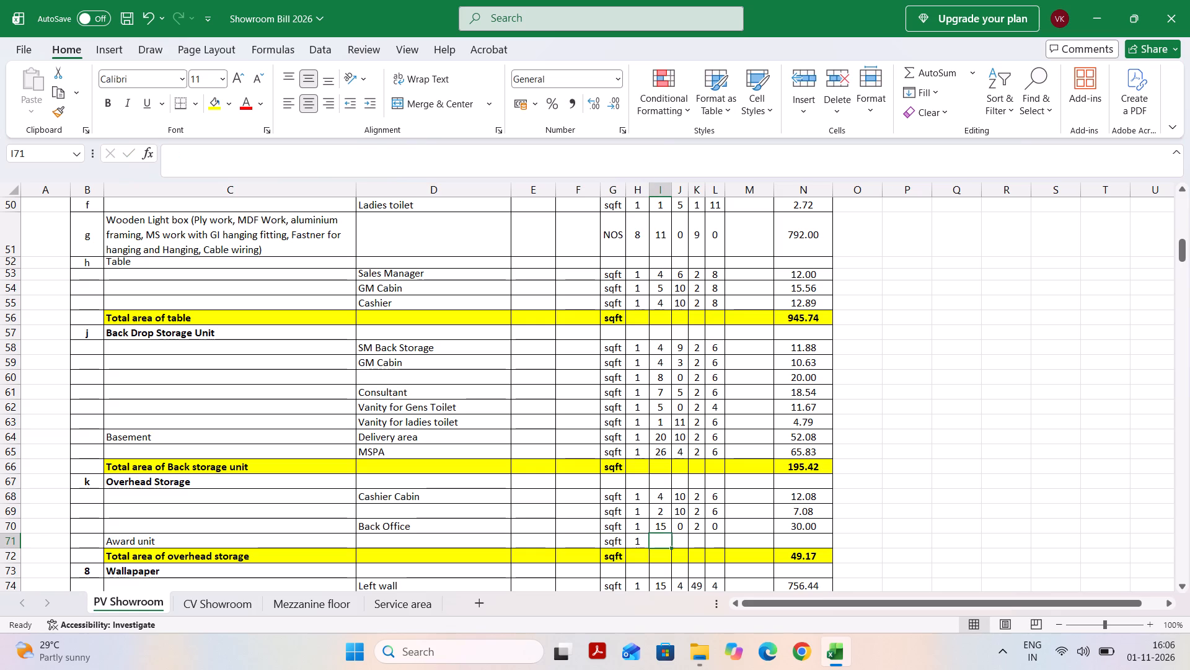
Enter the Award unit dimensions as length 4 ft 0 in and breadth 7 ft 7 in.
text(12)
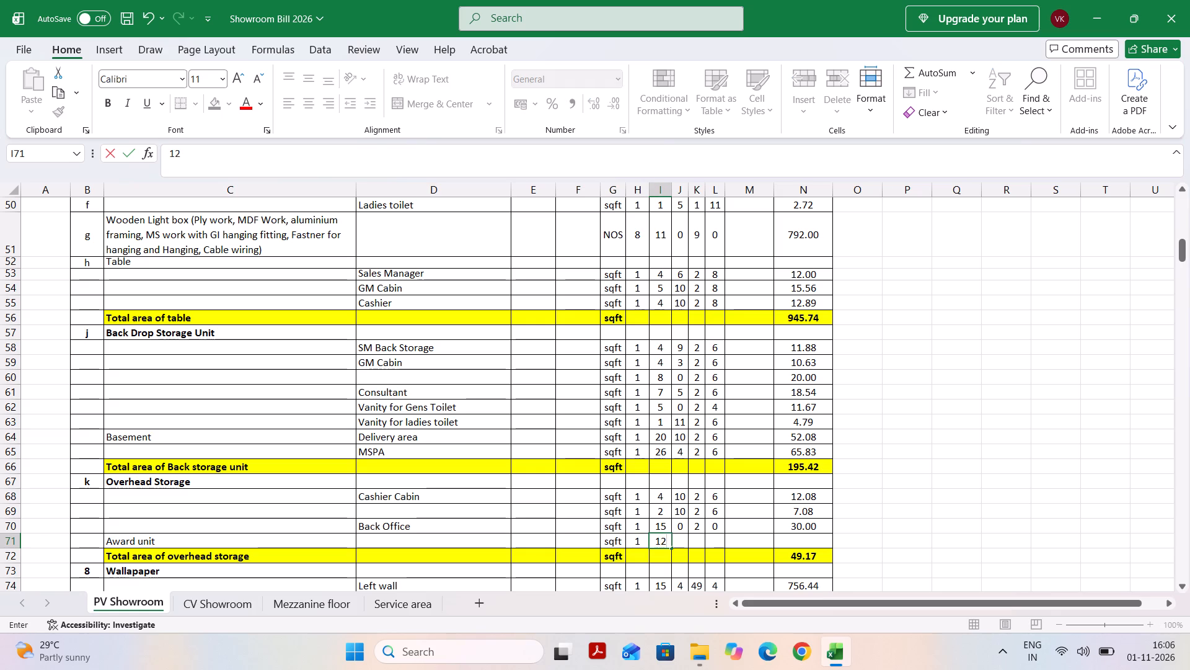
key(BackSpace)
key(BackSpace)
key(4)
key(Tab)
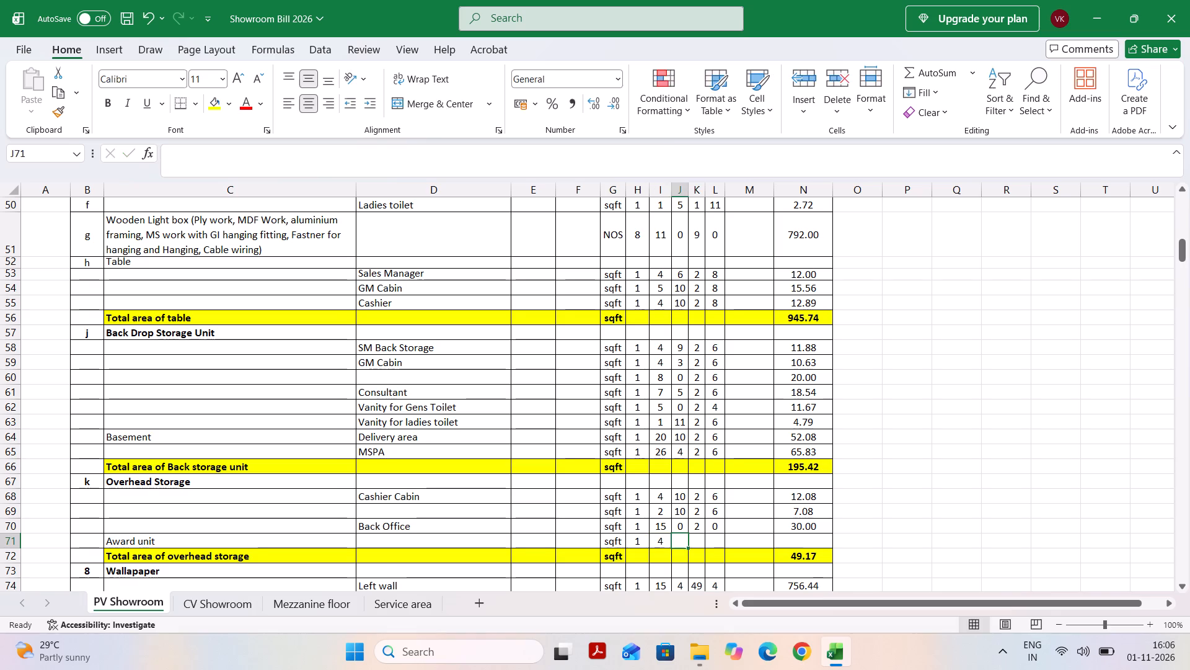
key(0)
key(Tab)
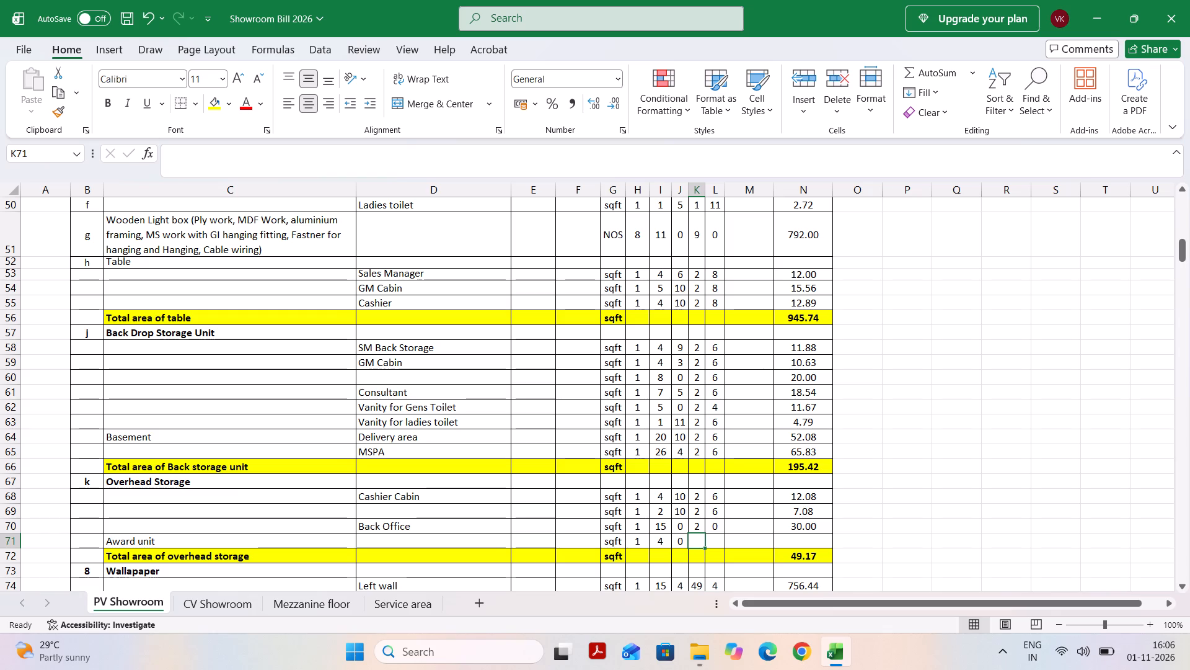
key(7)
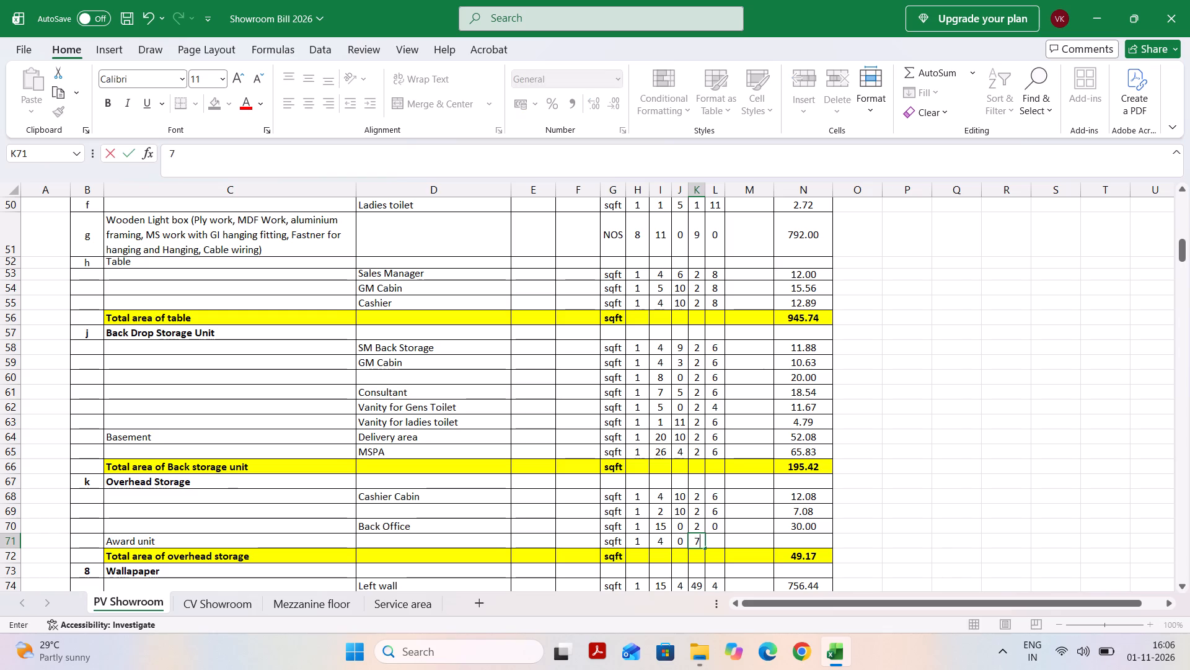
key(Tab)
key(7)
key(Tab)
key(Tab)
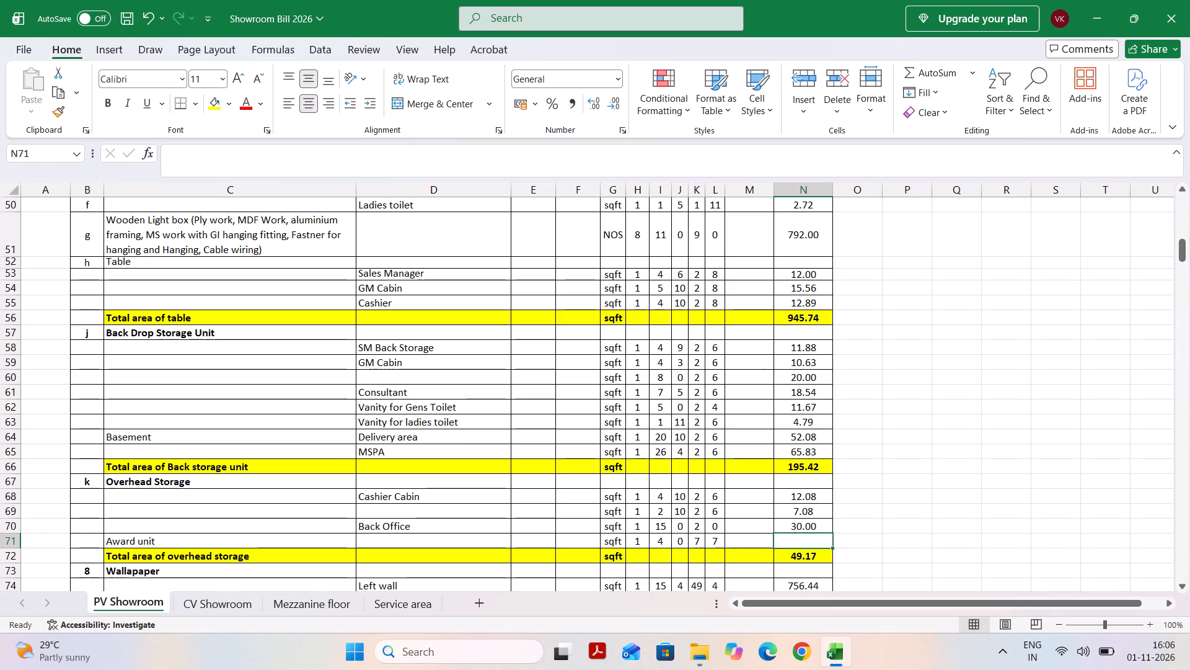
Fill the quantity formula from the Back Office row down into the Award unit row.
key(ctrl+d)
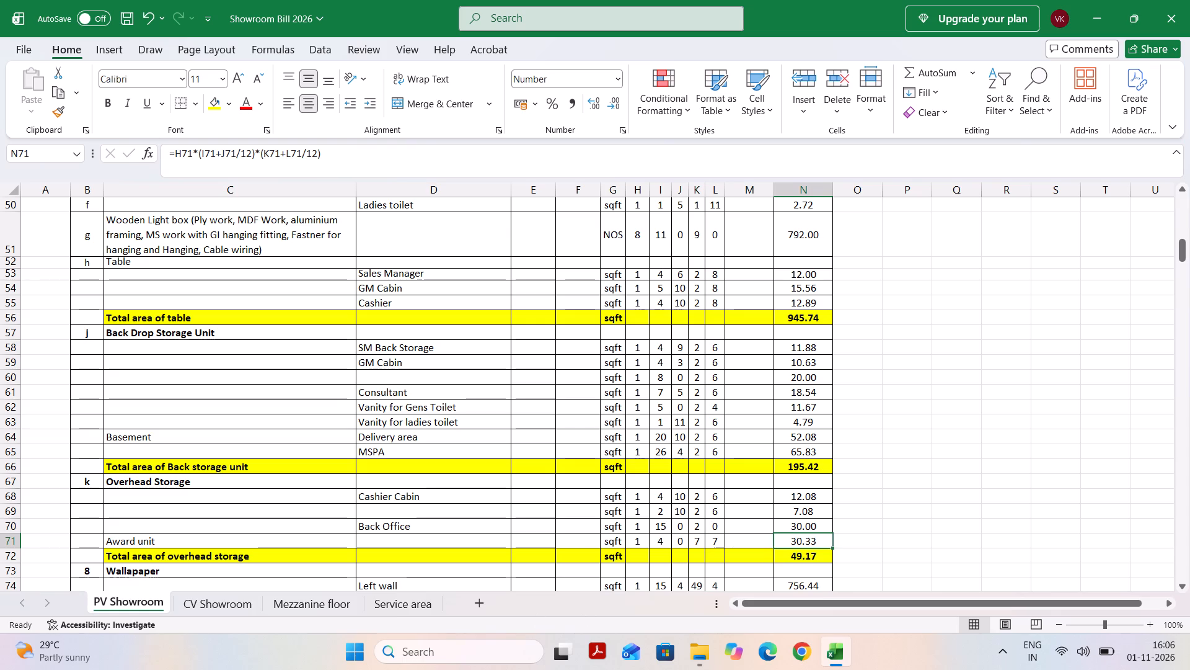
Extend the Total area of overhead storage sum to include the Award unit row, covering N68:N71.
click(791, 555)
click(624, 150)
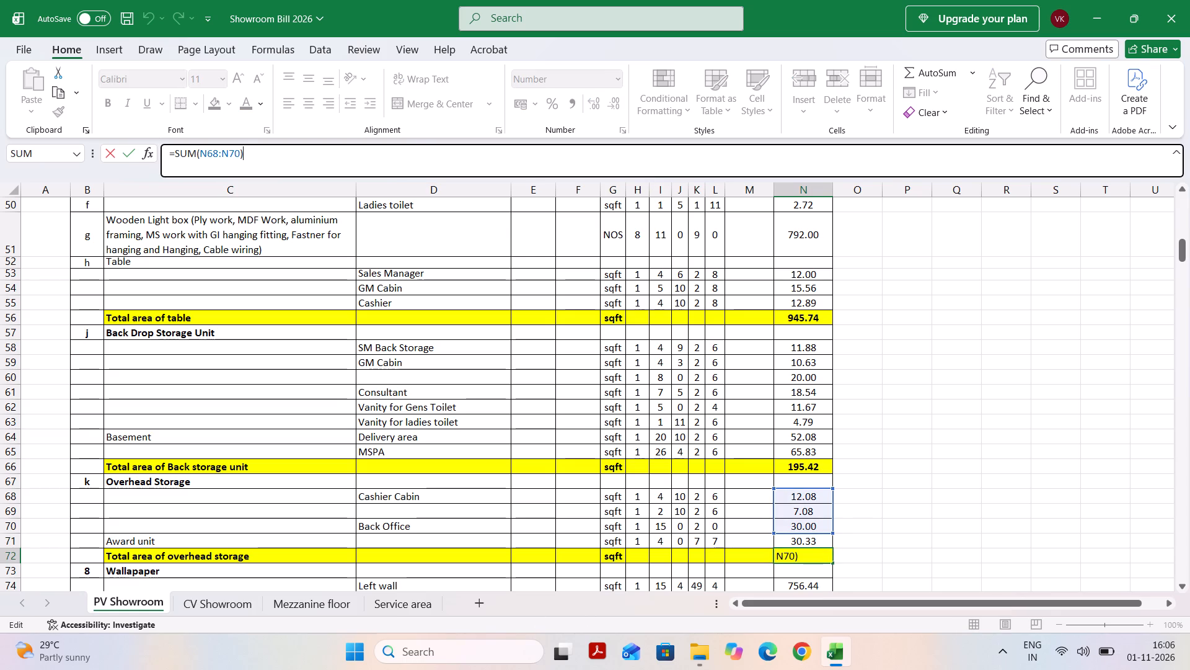
drag(833, 532, 832, 542)
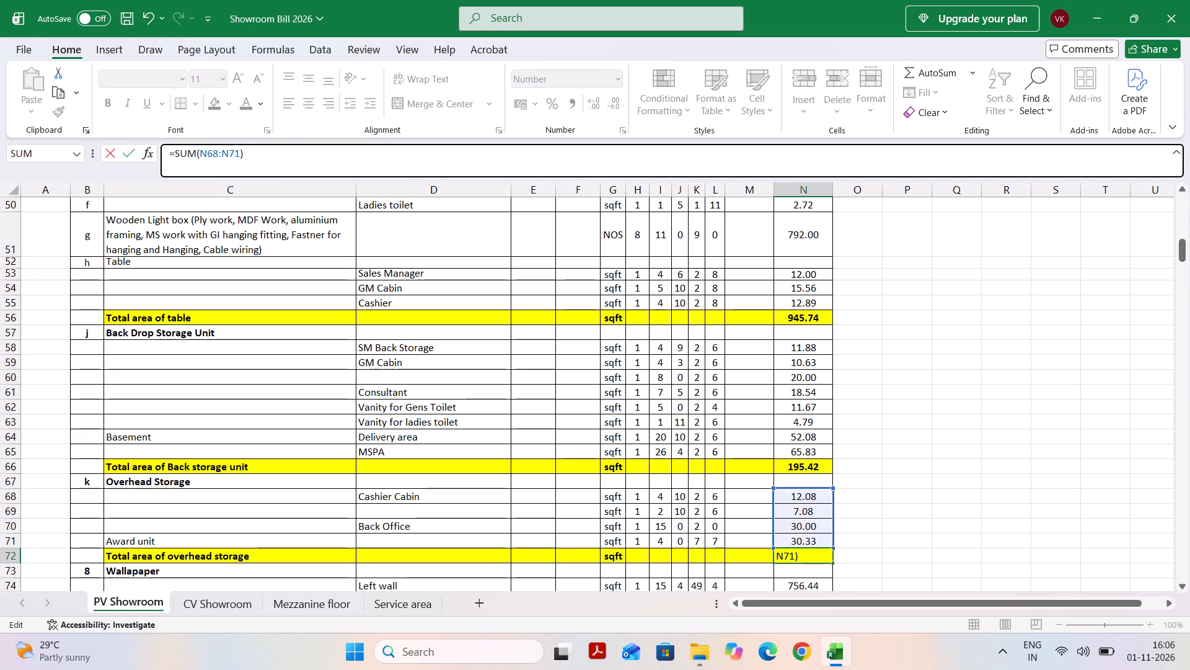
click(876, 545)
Examine the PV Showroom items from Overhead Storage through the wallpaper and wall tile sections.
scroll(876, 545, down, 1)
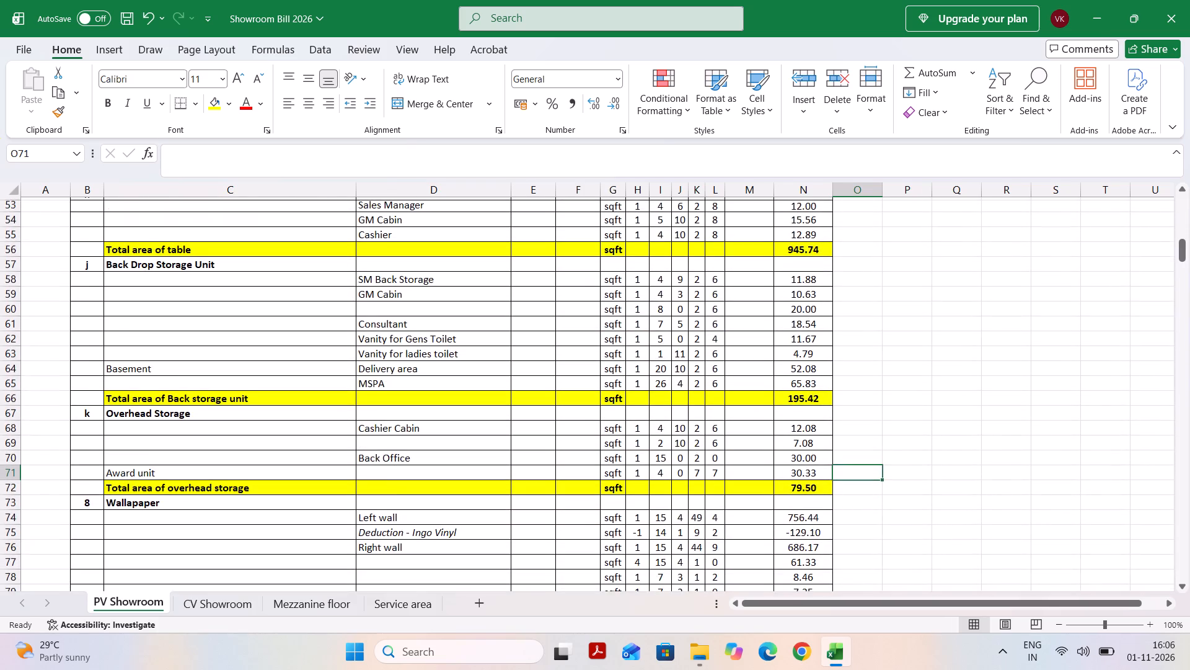
scroll(876, 545, down, 1)
scroll(876, 545, up, 1)
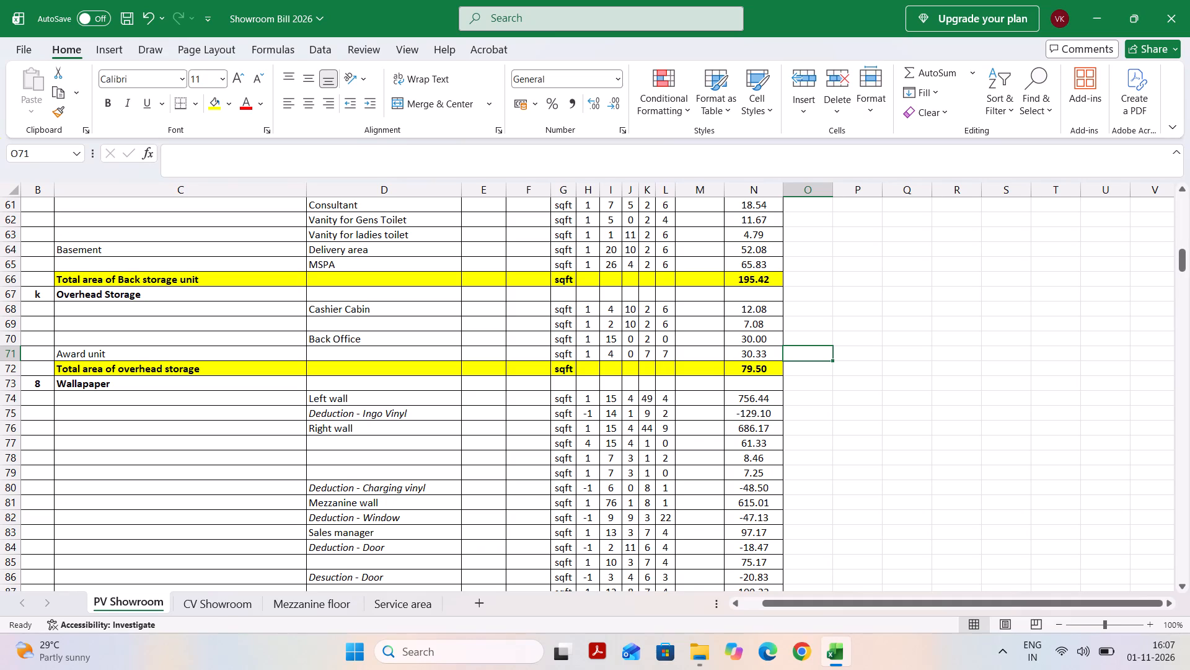
scroll(876, 545, down, 3)
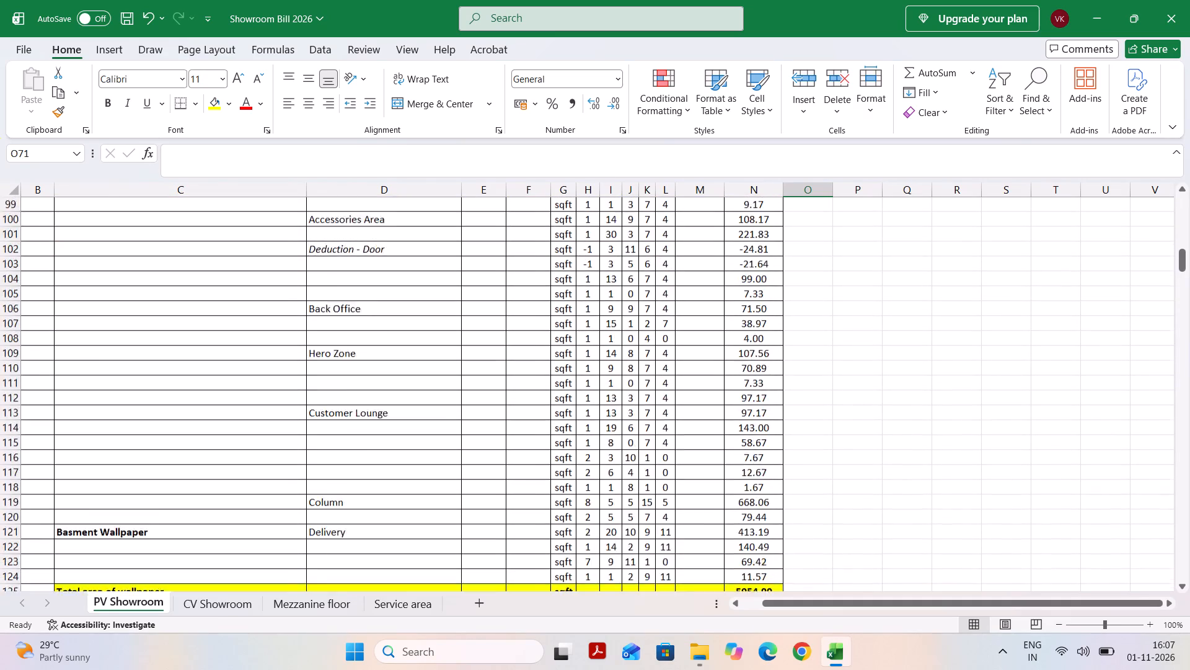
scroll(876, 545, down, 1)
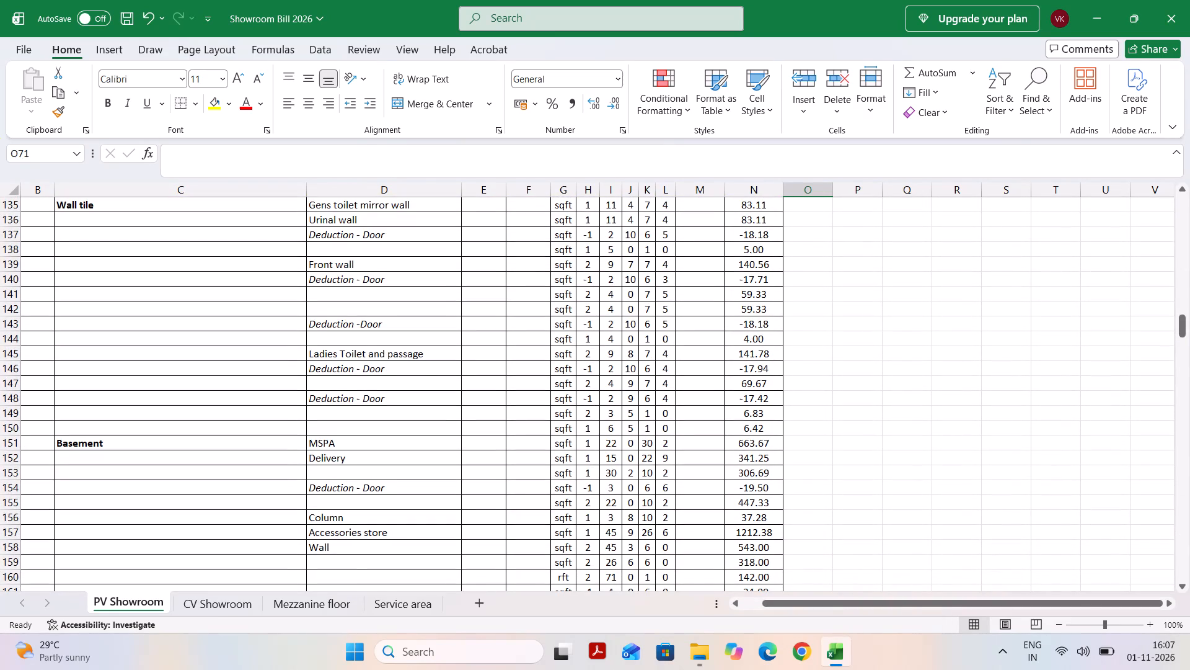
Examine the Service area sheet's measurement items down to the end of the Paint section.
click(436, 597)
scroll(348, 519, down, 1)
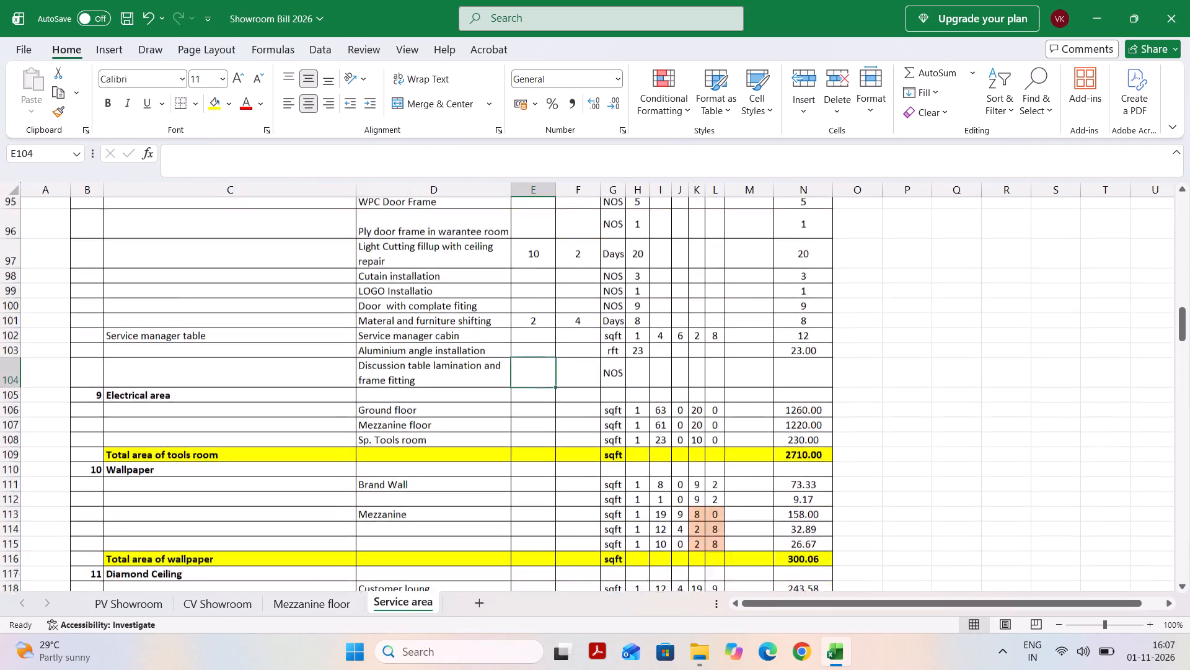
scroll(333, 489, down, 1)
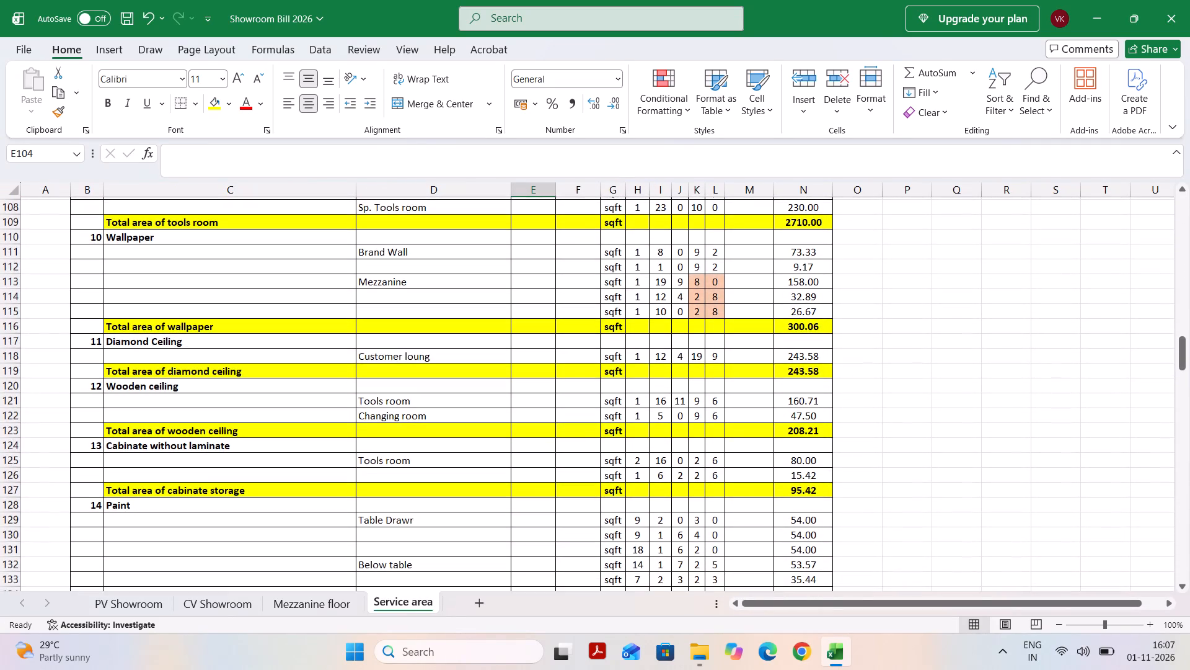
scroll(333, 489, down, 1)
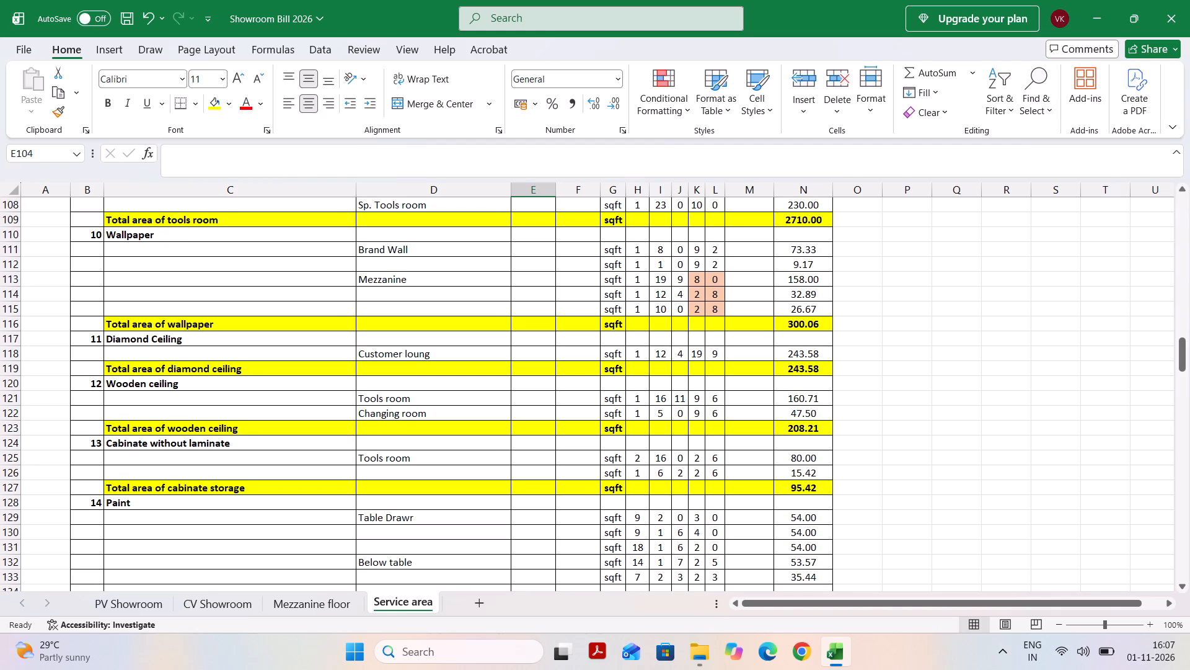
click(470, 404)
scroll(470, 404, down, 1)
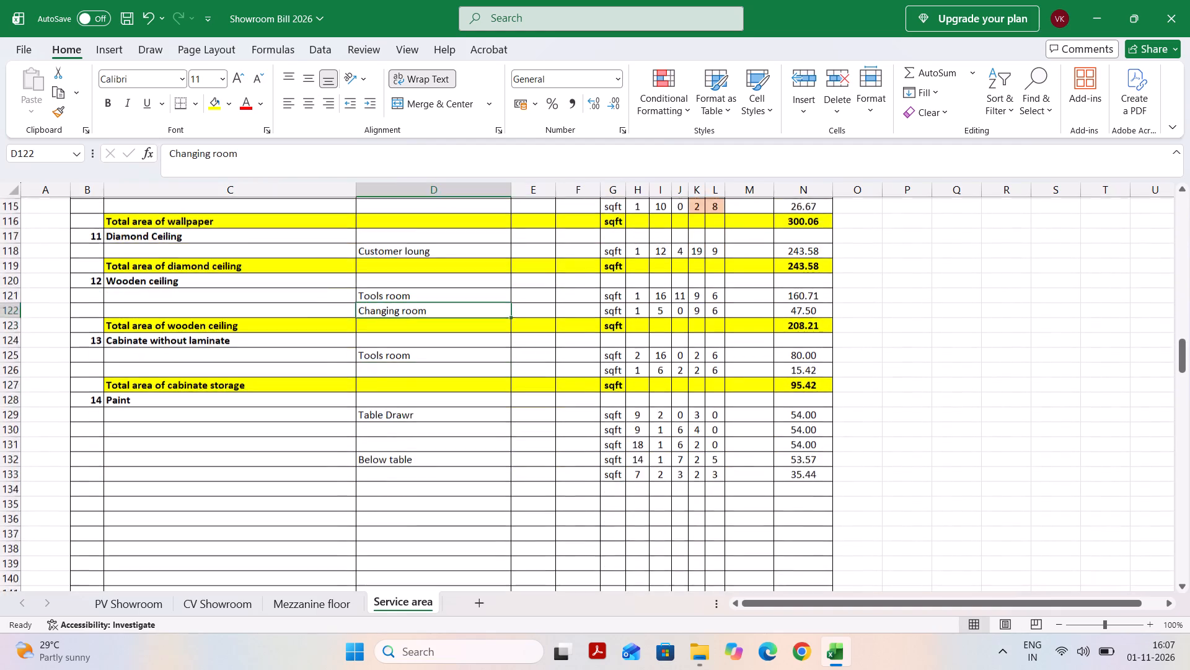
click(297, 415)
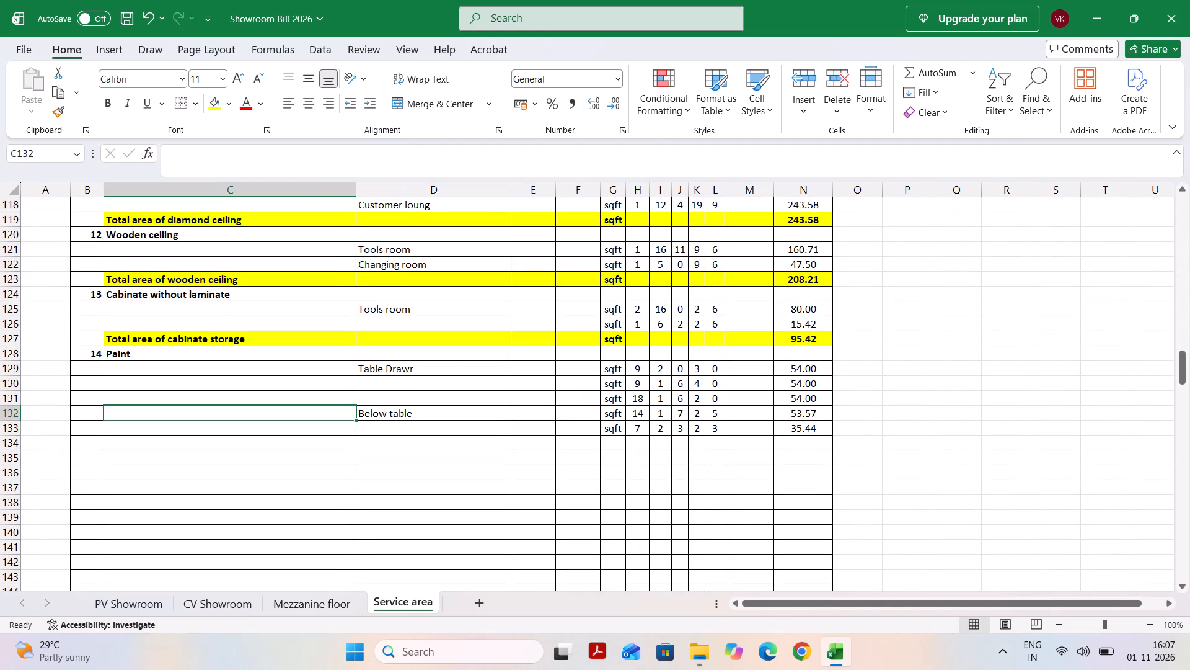
click(351, 426)
click(387, 439)
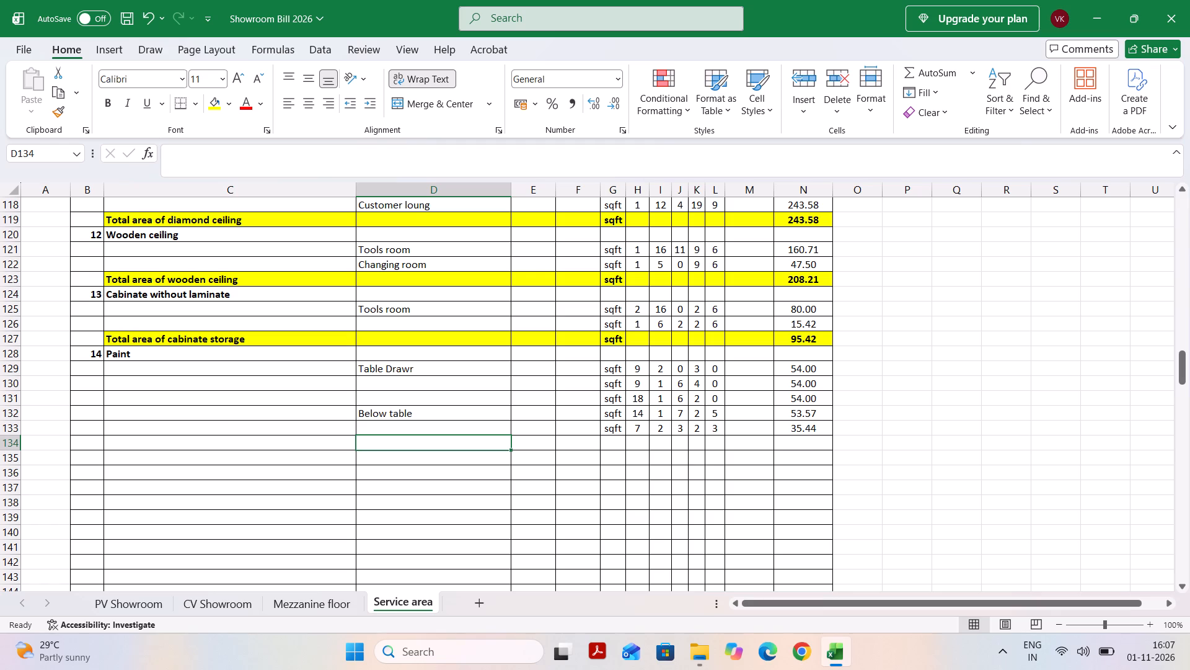
scroll(387, 439, up, 13)
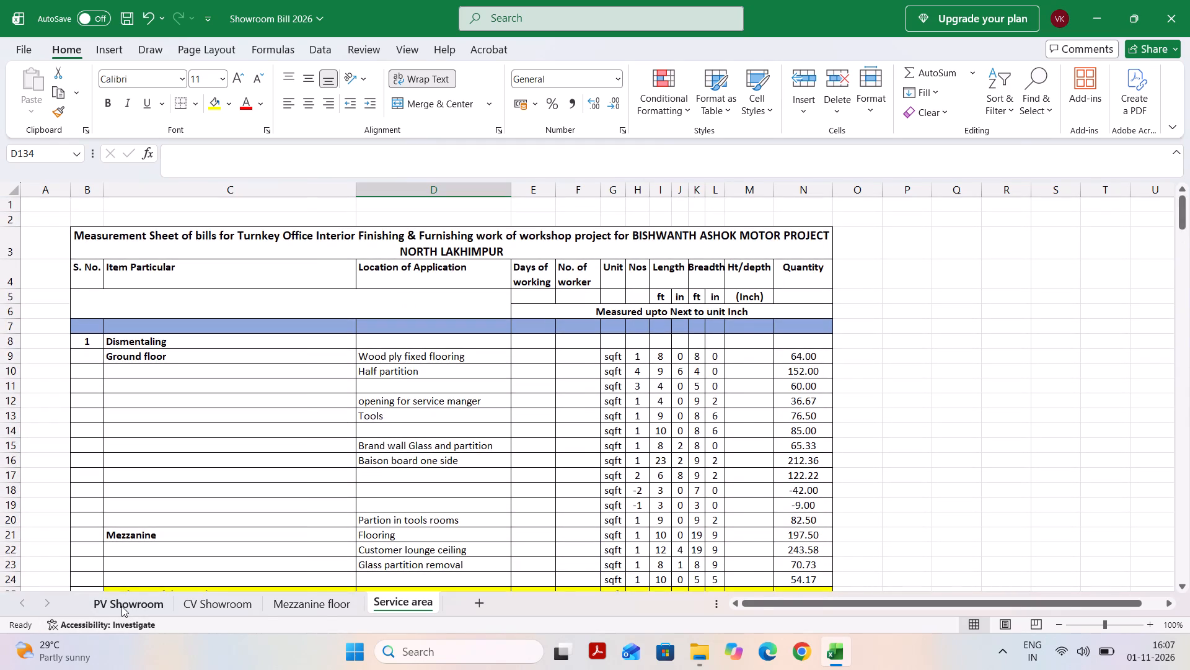
On the PV Showroom sheet, insert a new row above Total area of Gypsum partition.
click(121, 606)
scroll(346, 330, up, 18)
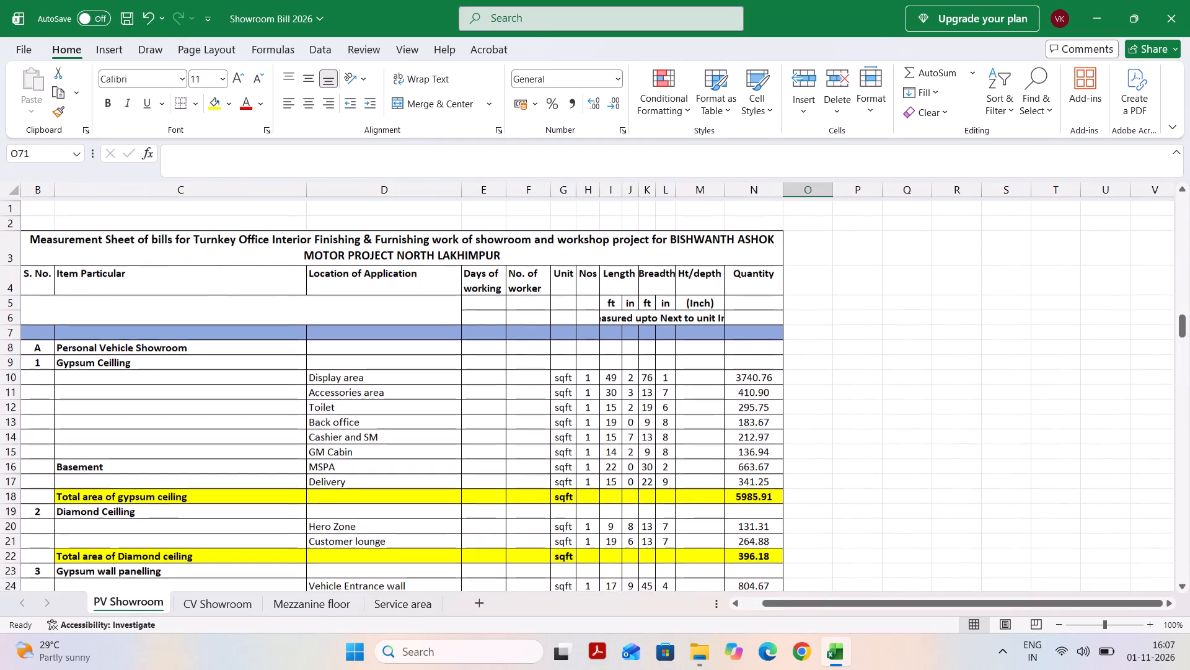
scroll(346, 330, down, 1)
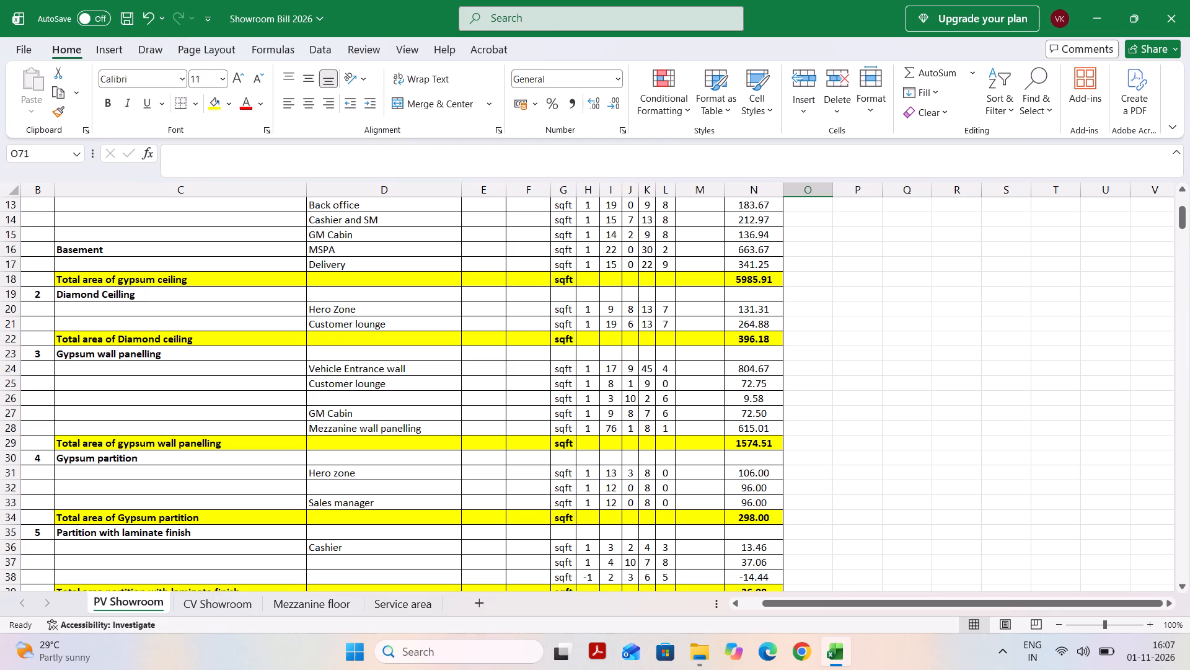
scroll(159, 443, down, 1)
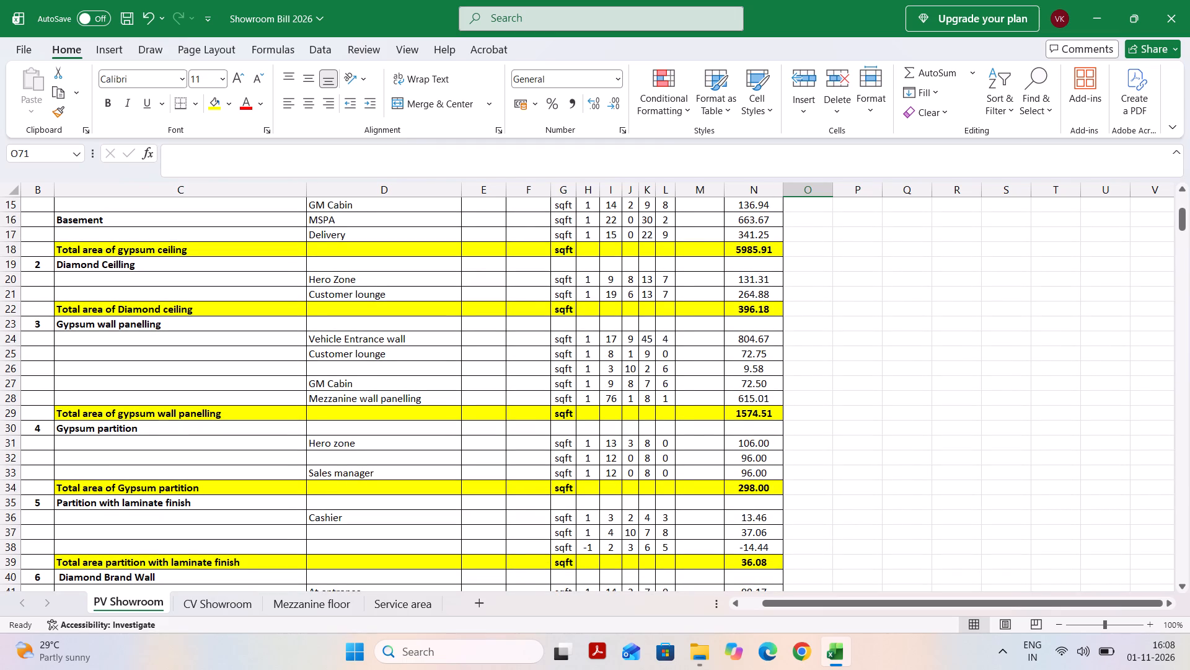
click(516, 479)
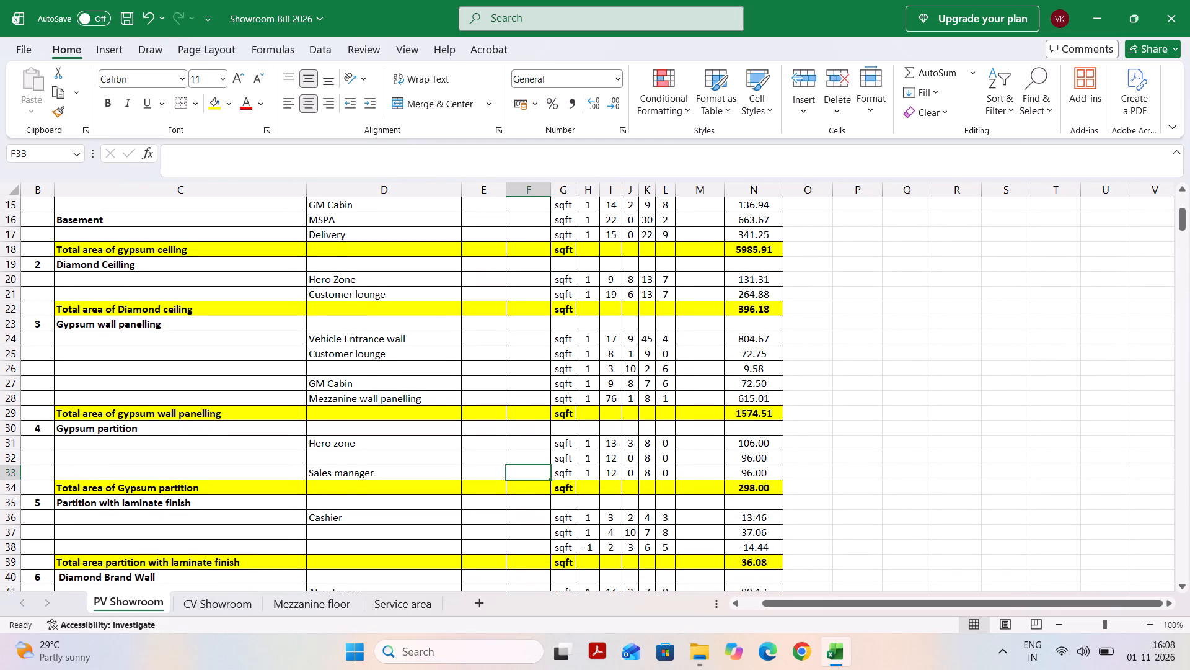
scroll(356, 504, down, 1)
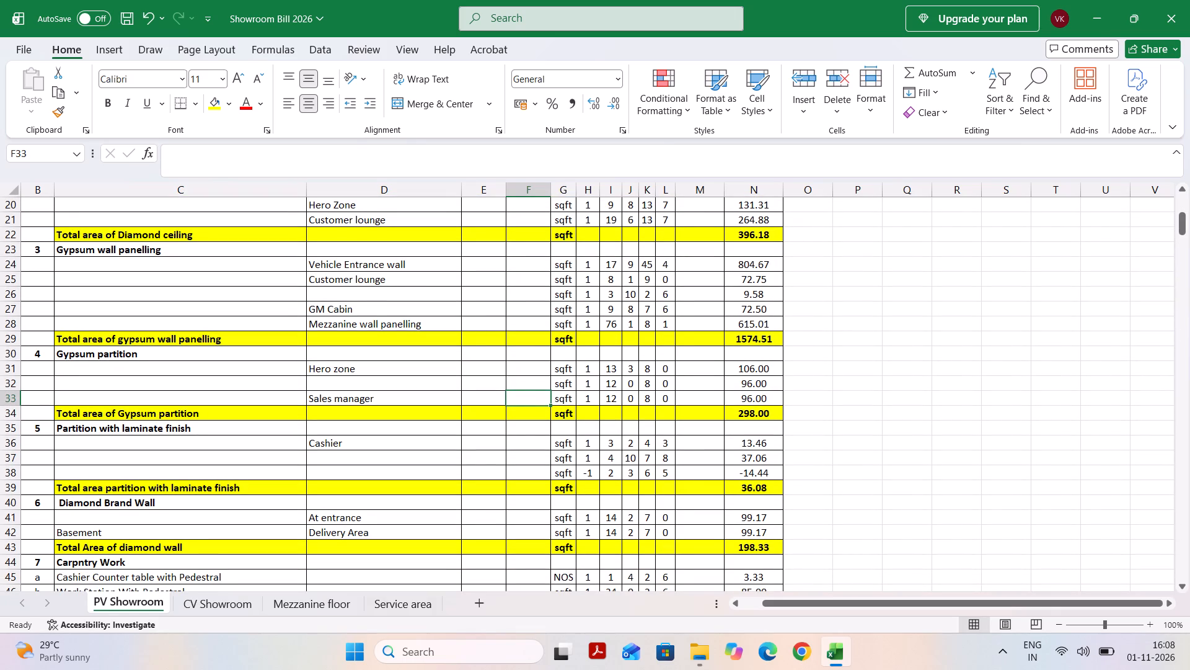
click(475, 413)
key(shift+space)
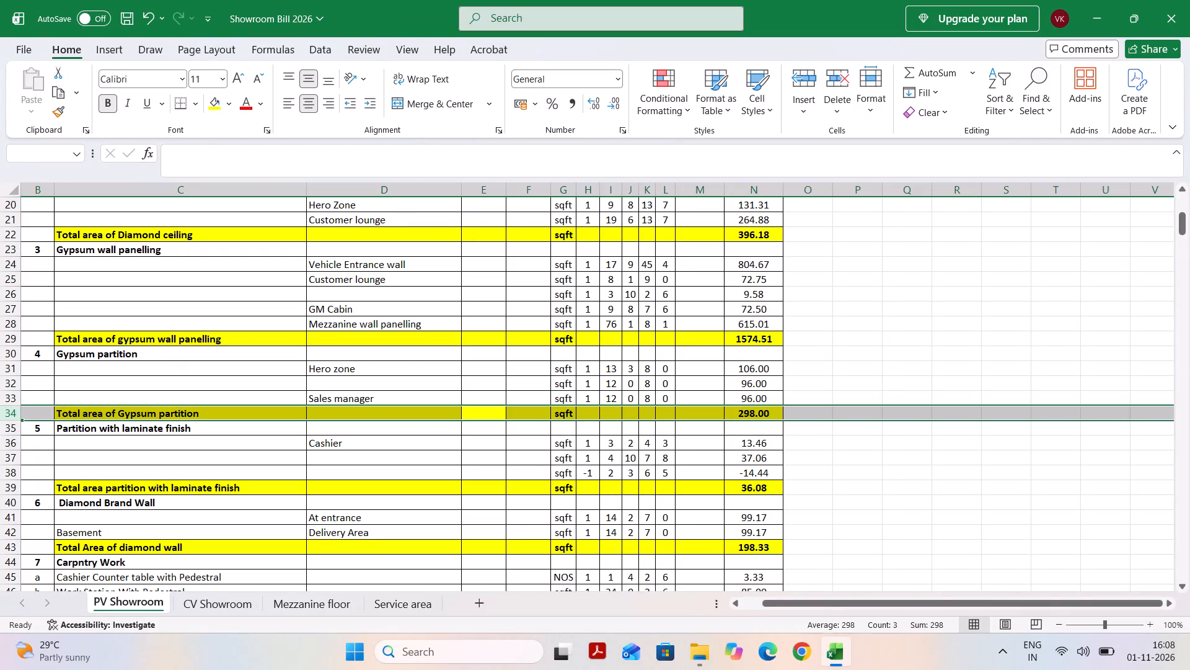
key(ctrl+plus)
Enter Delivery area as the location of application in the new Gypsum partition row.
click(345, 410)
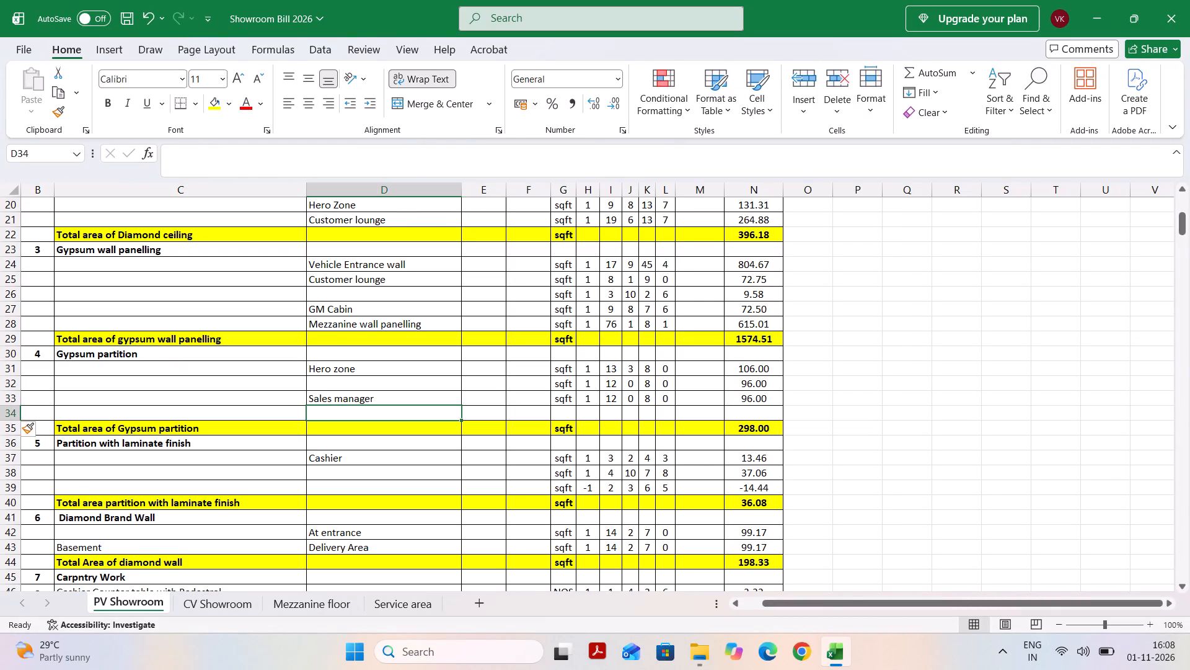
text(De)
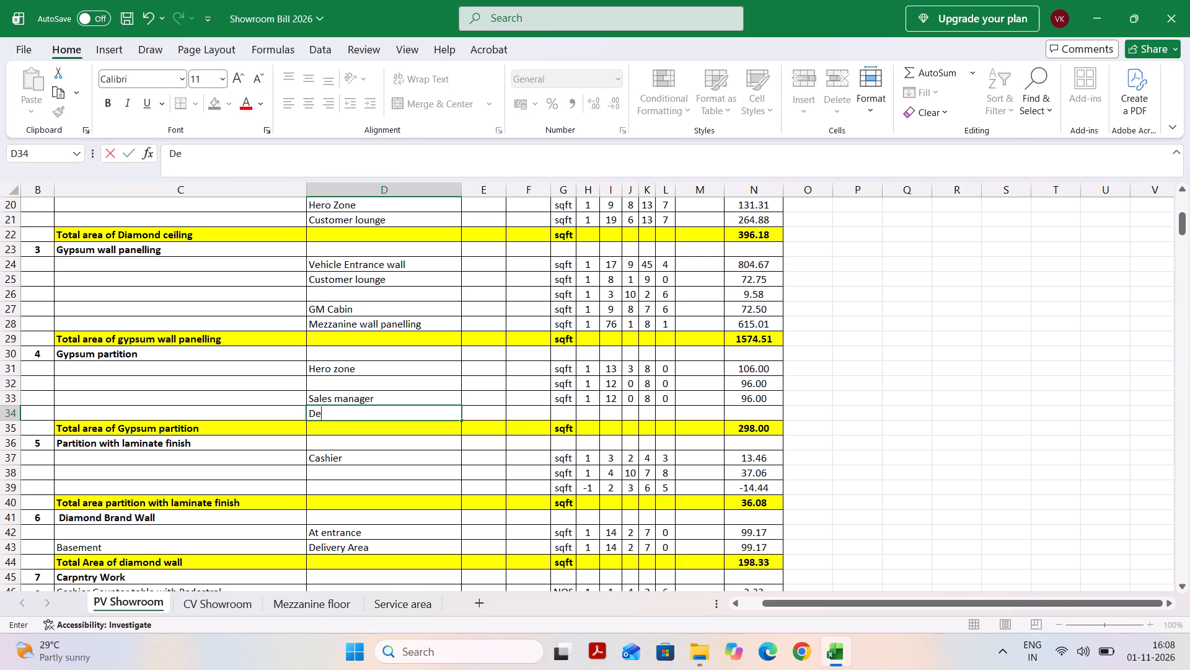
text(le)
key(BackSpace)
text(ivery)
key(space)
text(area)
key(Tab)
key(Tab)
key(Tab)
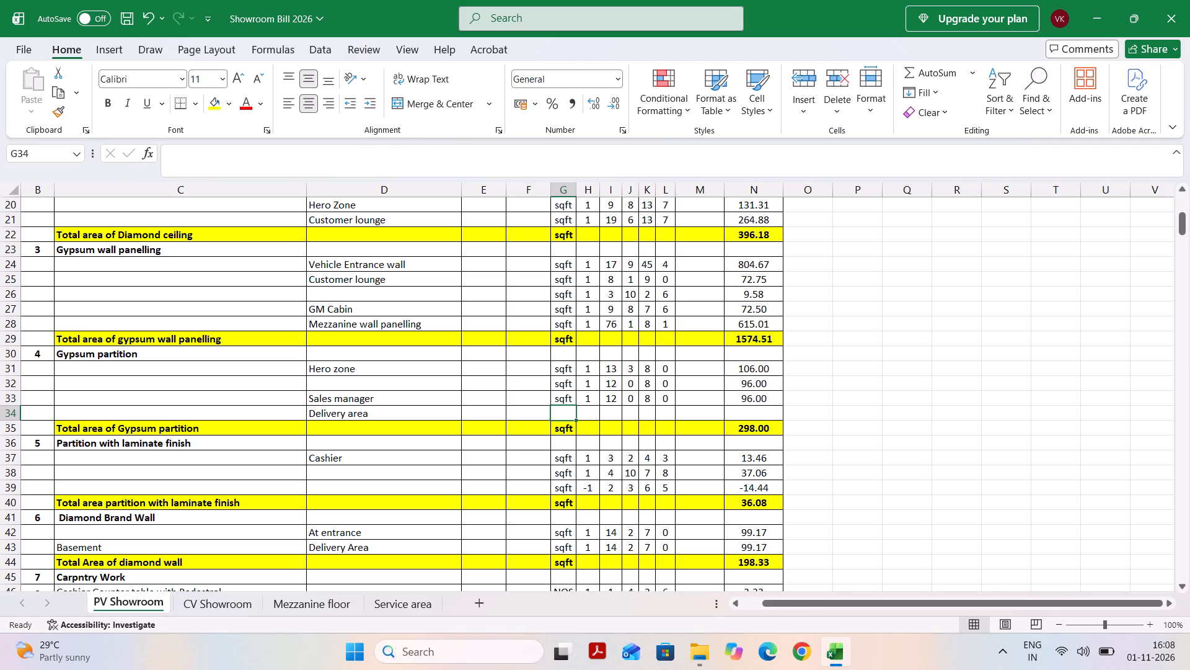
Give the new Delivery area row the unit sqft and a Nos value of 1.
text(sq)
key(Tab)
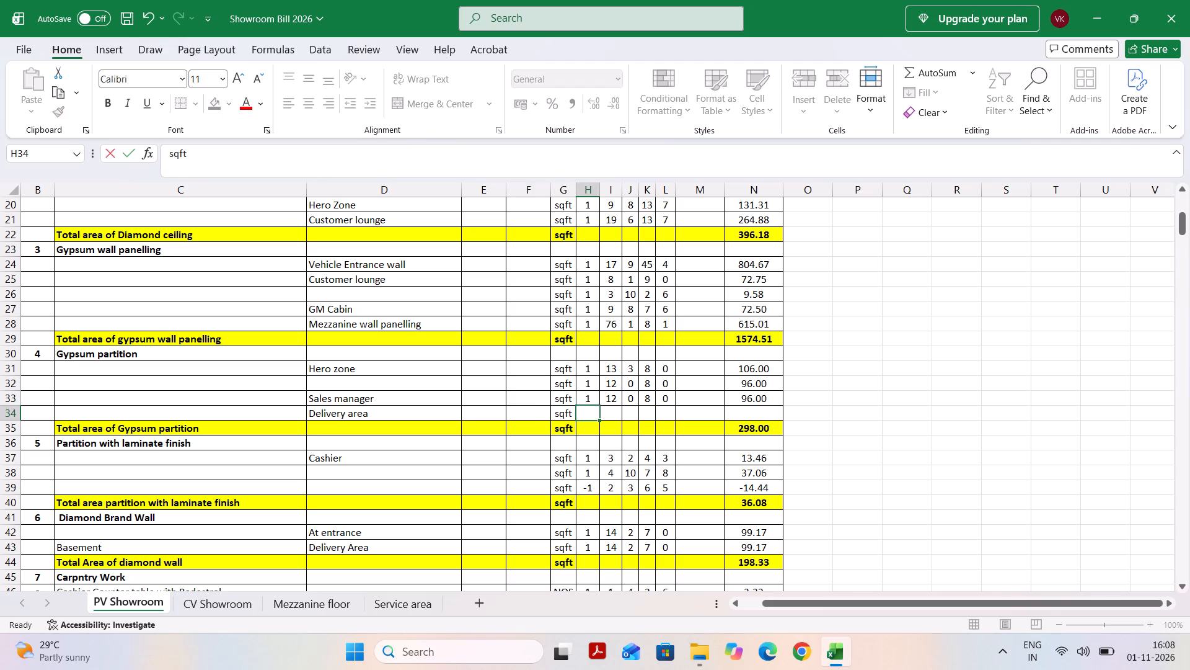
key(1)
key(Tab)
Enter the Gypsum partition Delivery area dimensions as length 14 ft 2 in and breadth 12 ft 0 in.
text(15)
key(BackSpace)
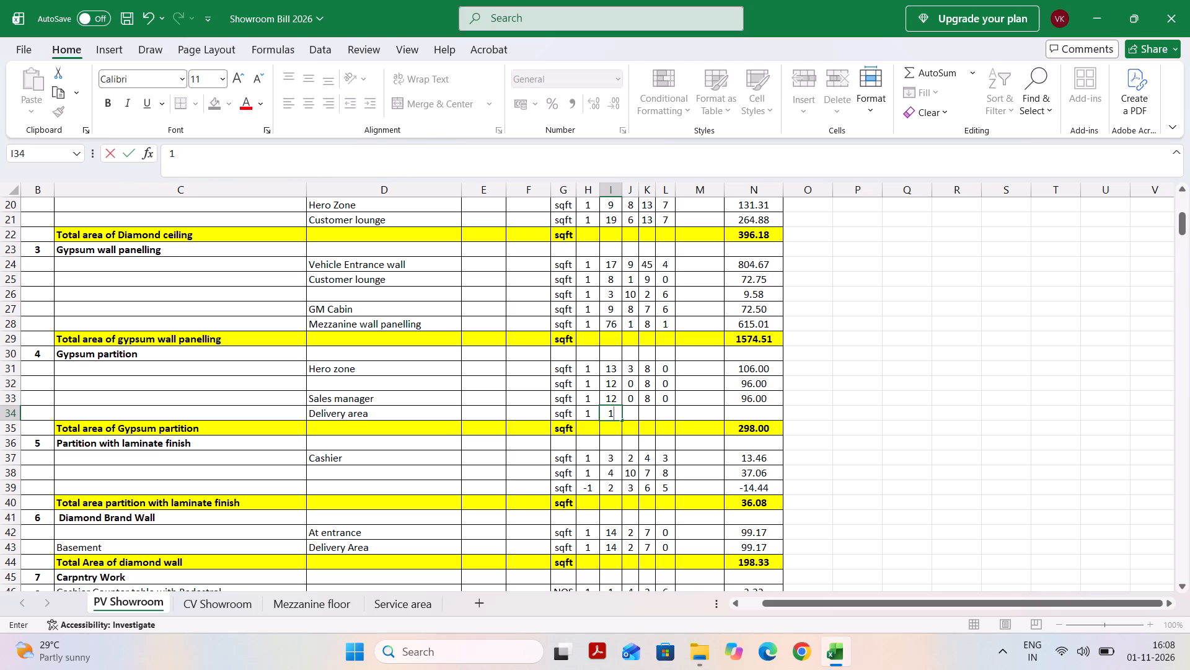
key(4)
key(Tab)
key(2)
key(Tab)
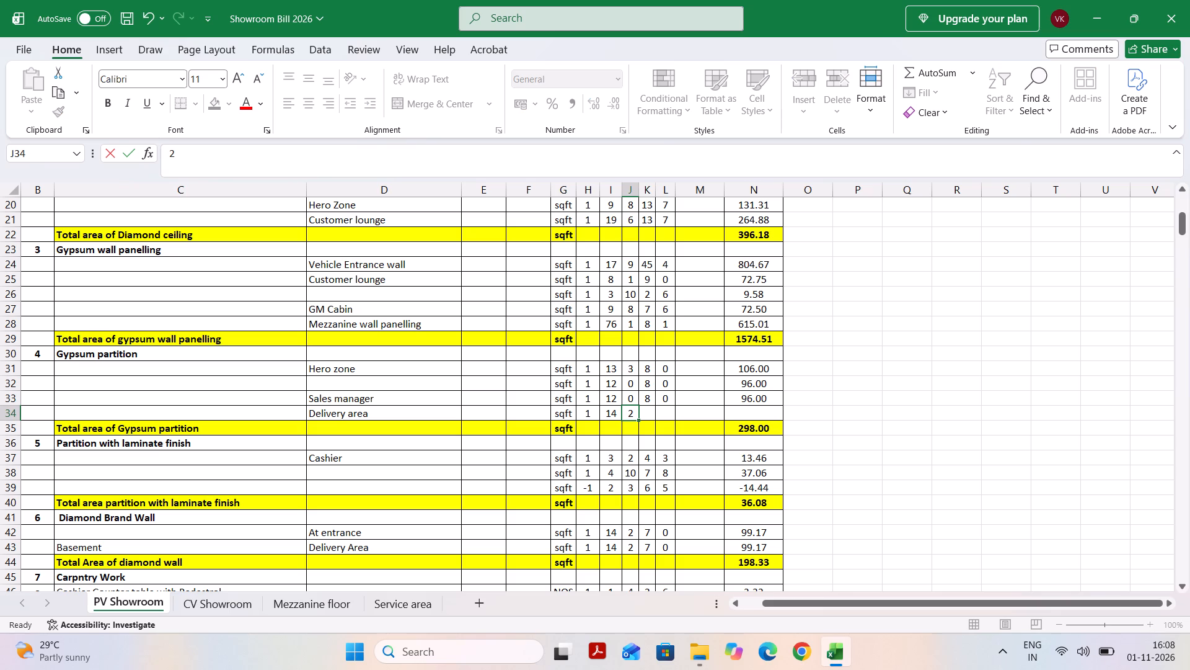
text(12)
key(Tab)
key(0)
key(Tab)
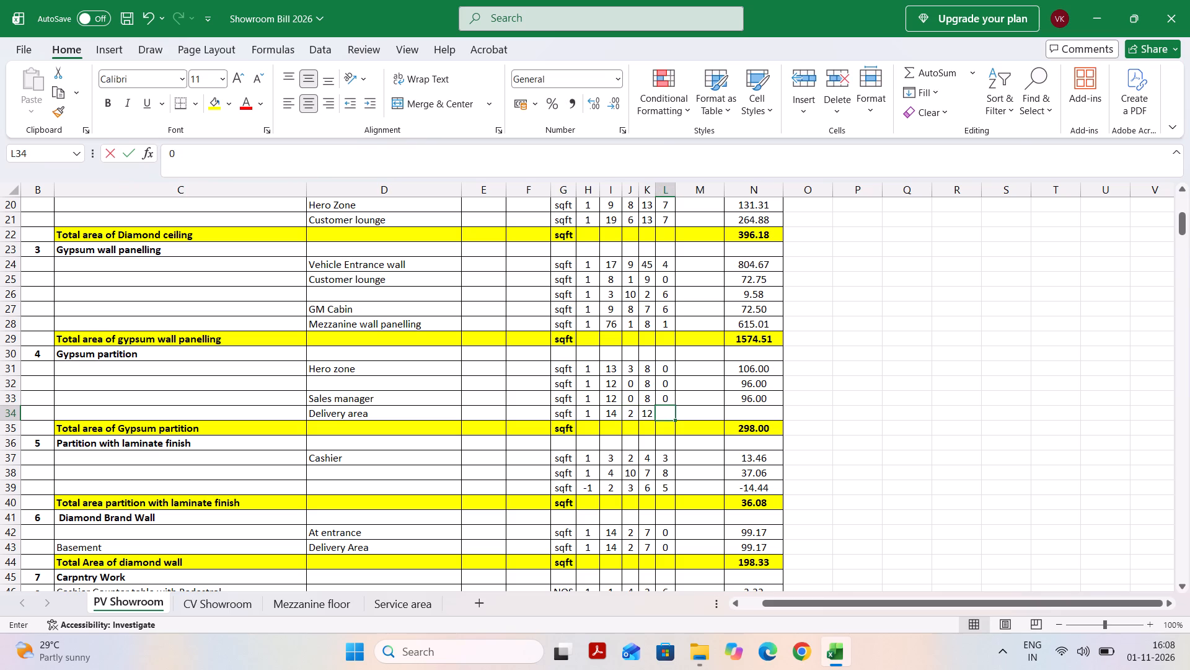
key(Tab)
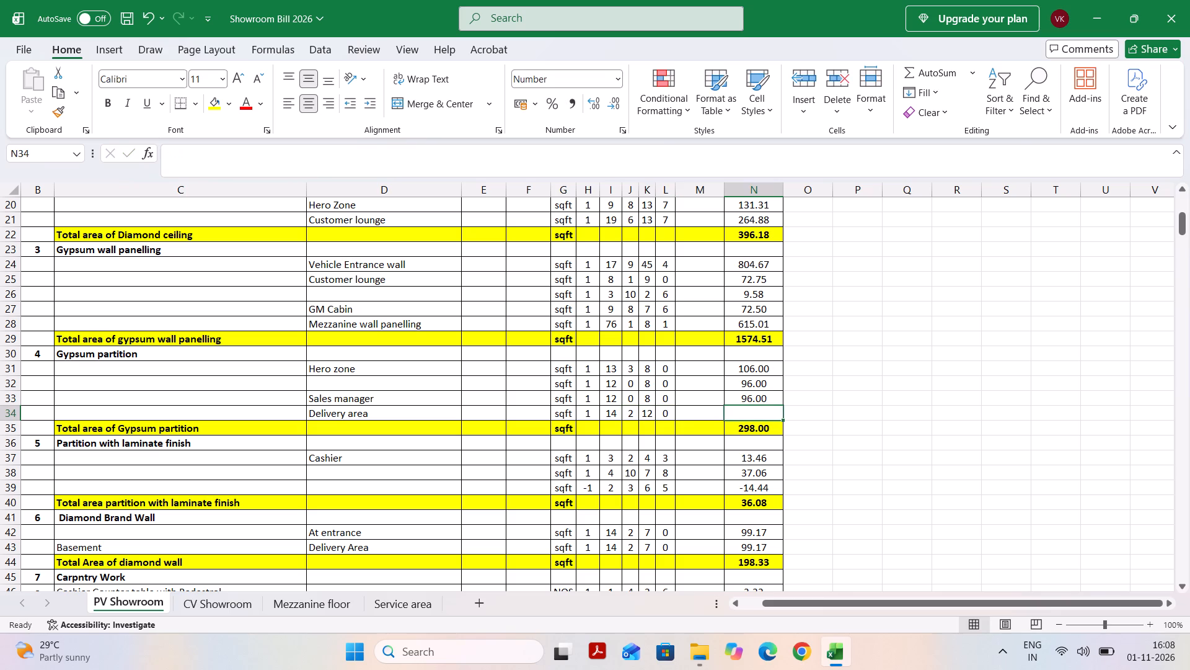
Save the workbook and fill the quantity formula from the Sales manager row down into the Delivery area row.
key(ctrl+s)
key(ctrl+d)
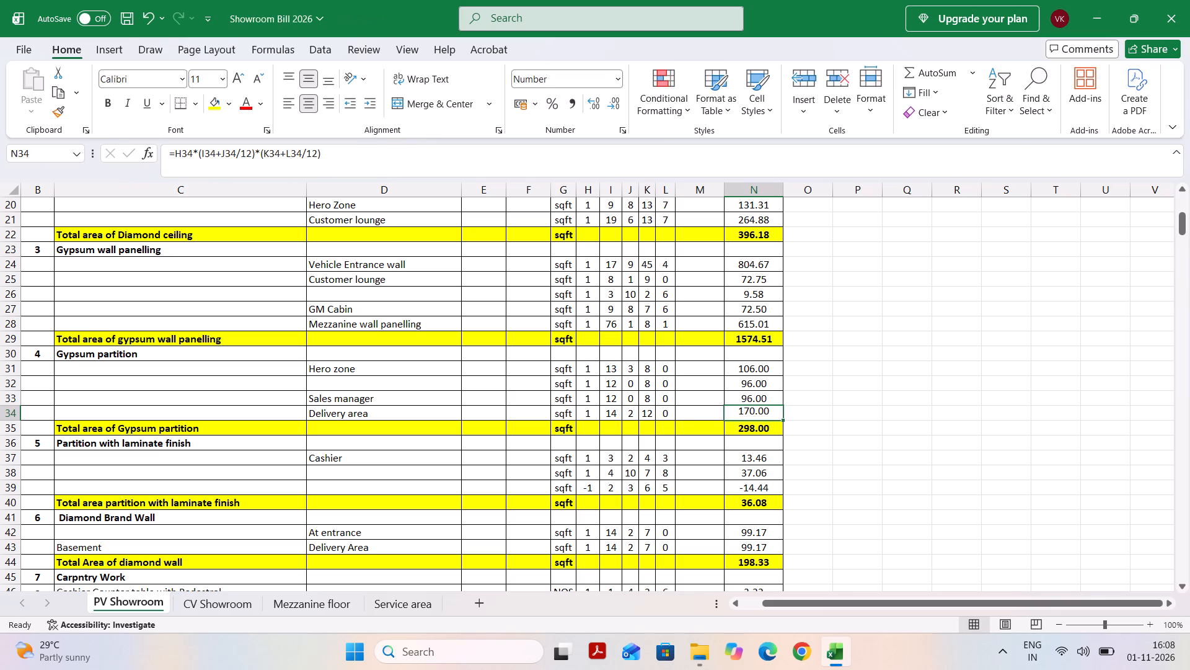
Extend the Total area of Gypsum partition sum to include the Delivery area row, covering N31:N34.
click(749, 437)
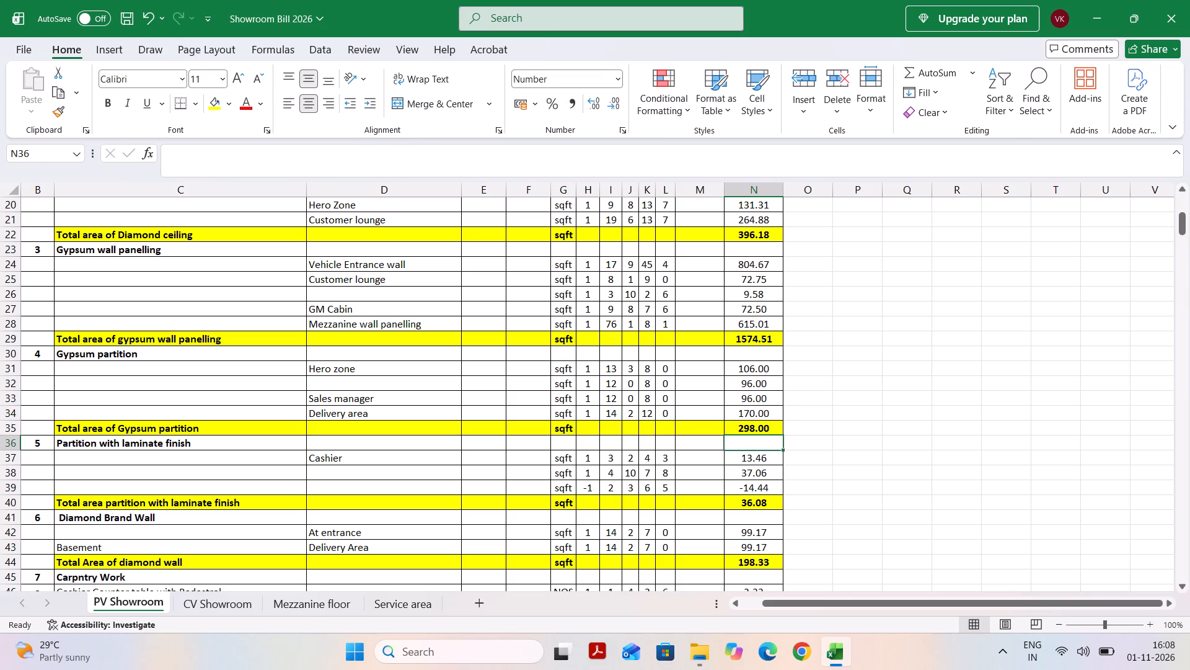
click(745, 425)
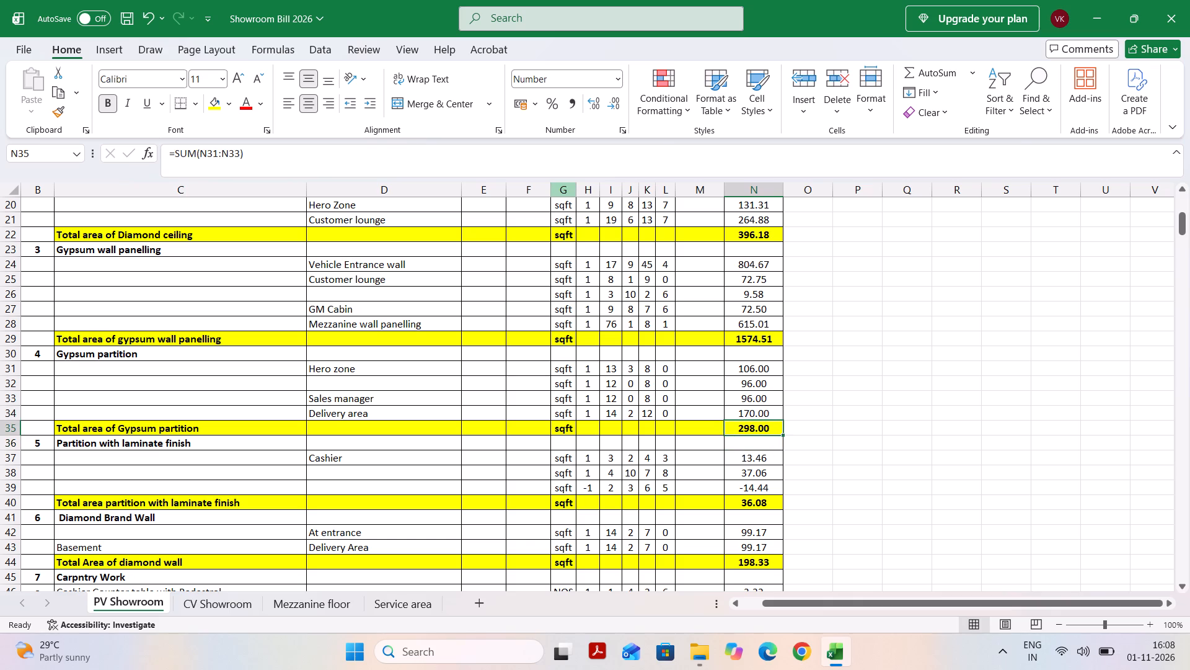
click(450, 156)
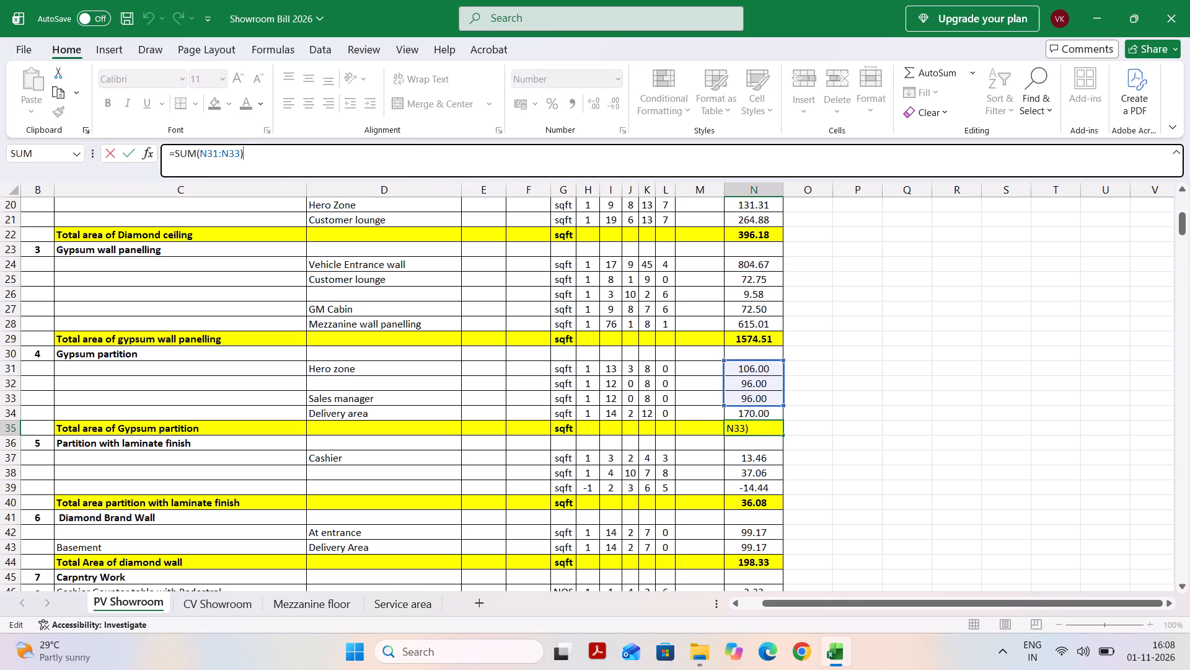
drag(782, 405, 782, 417)
click(819, 419)
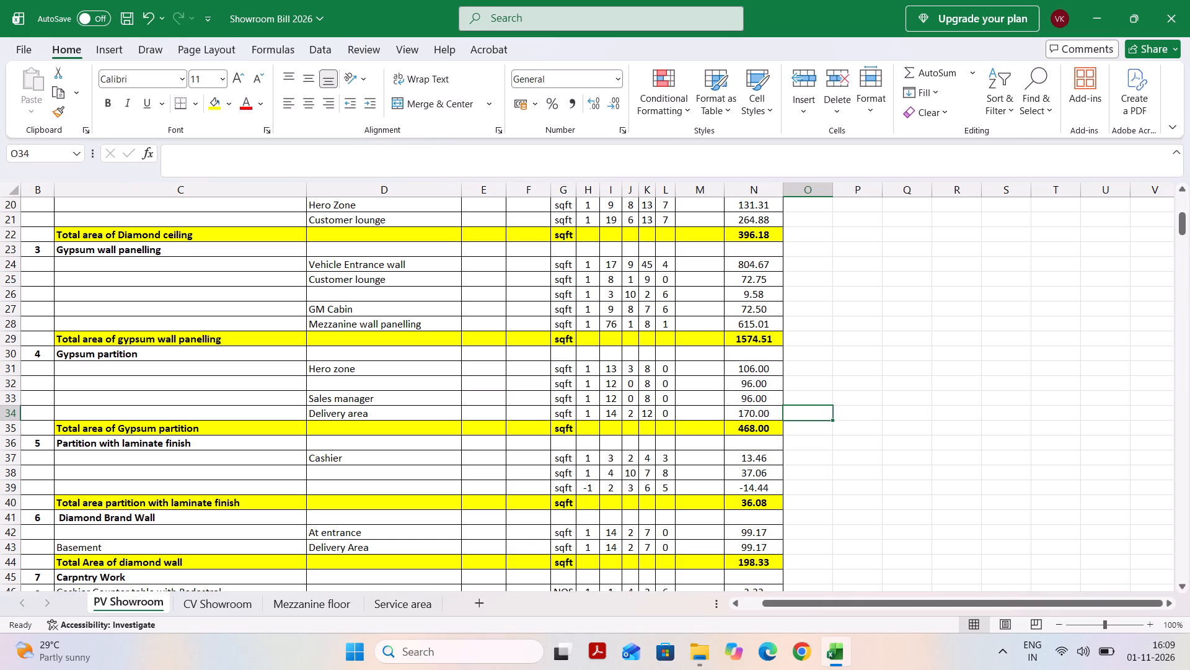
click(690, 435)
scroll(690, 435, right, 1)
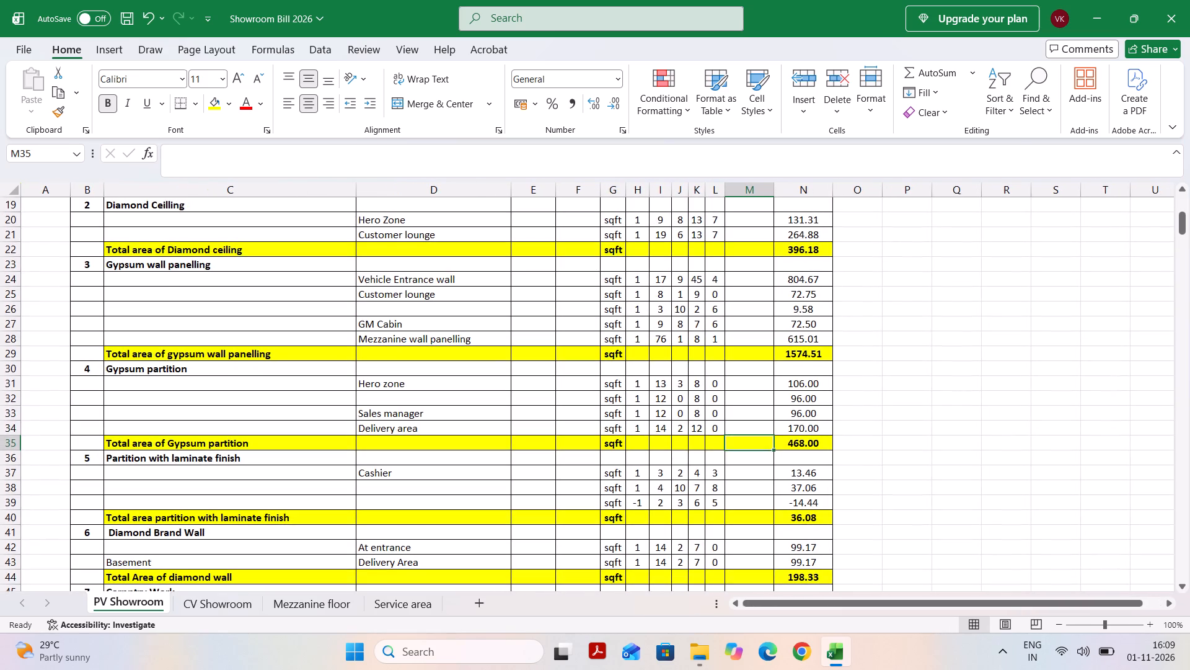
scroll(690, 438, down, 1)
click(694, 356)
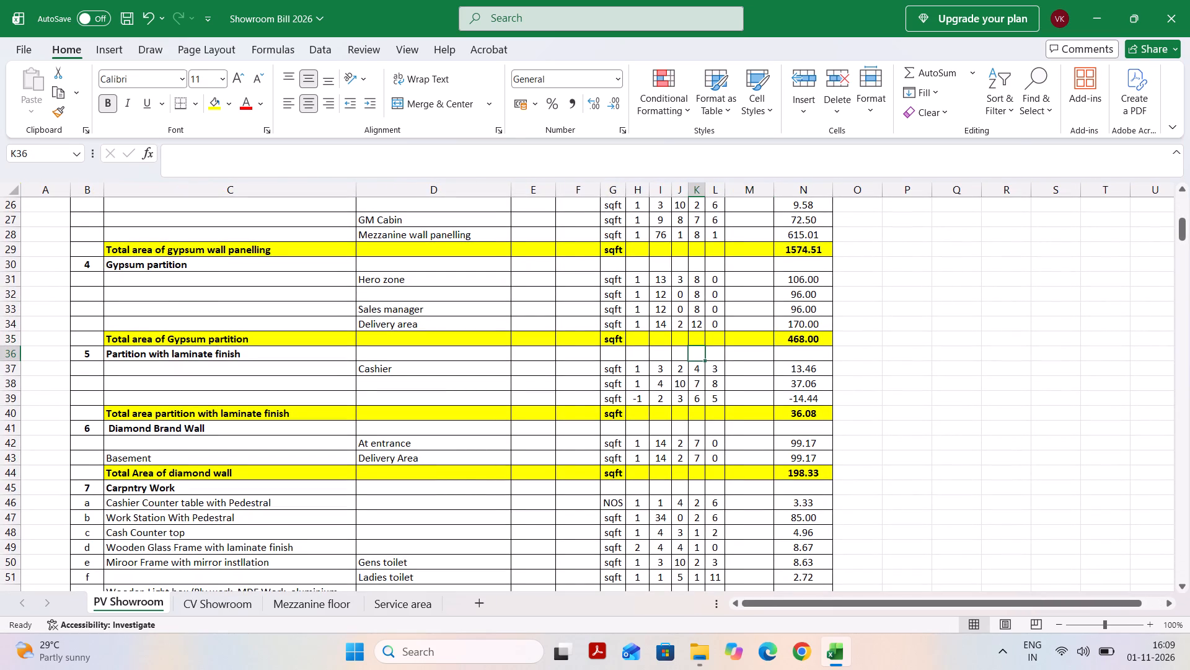
Highlight the breadth cells (12 ft 0 in) of the Gypsum partition Delivery area row with a light orange fill.
drag(693, 321, 720, 322)
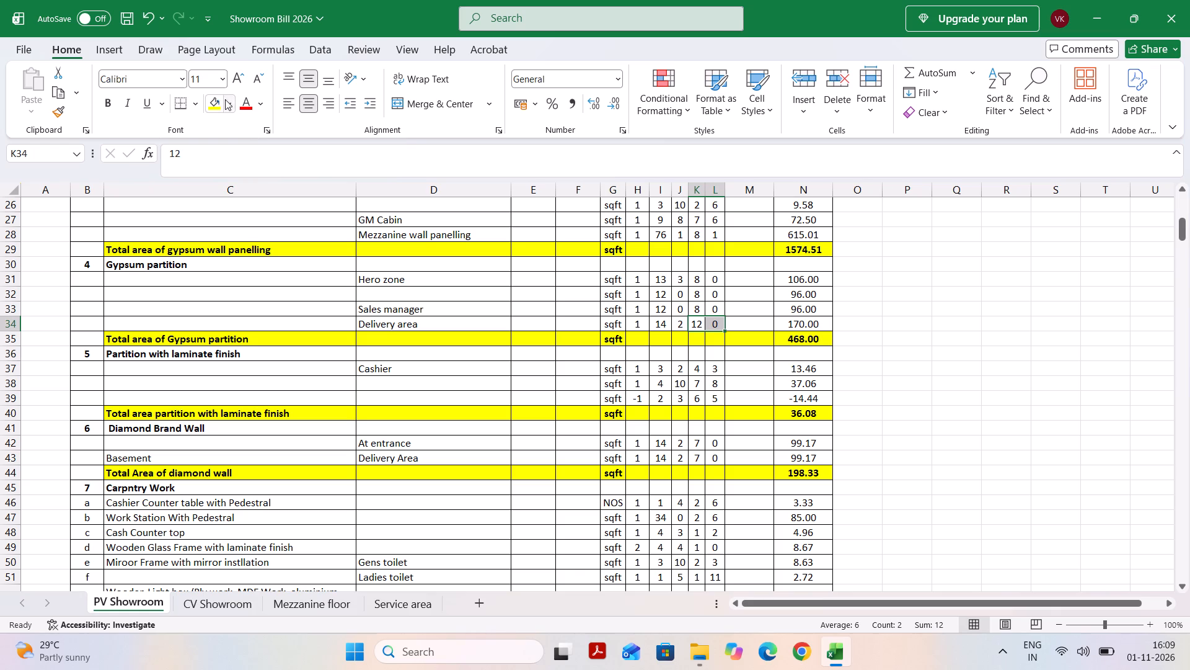
click(231, 100)
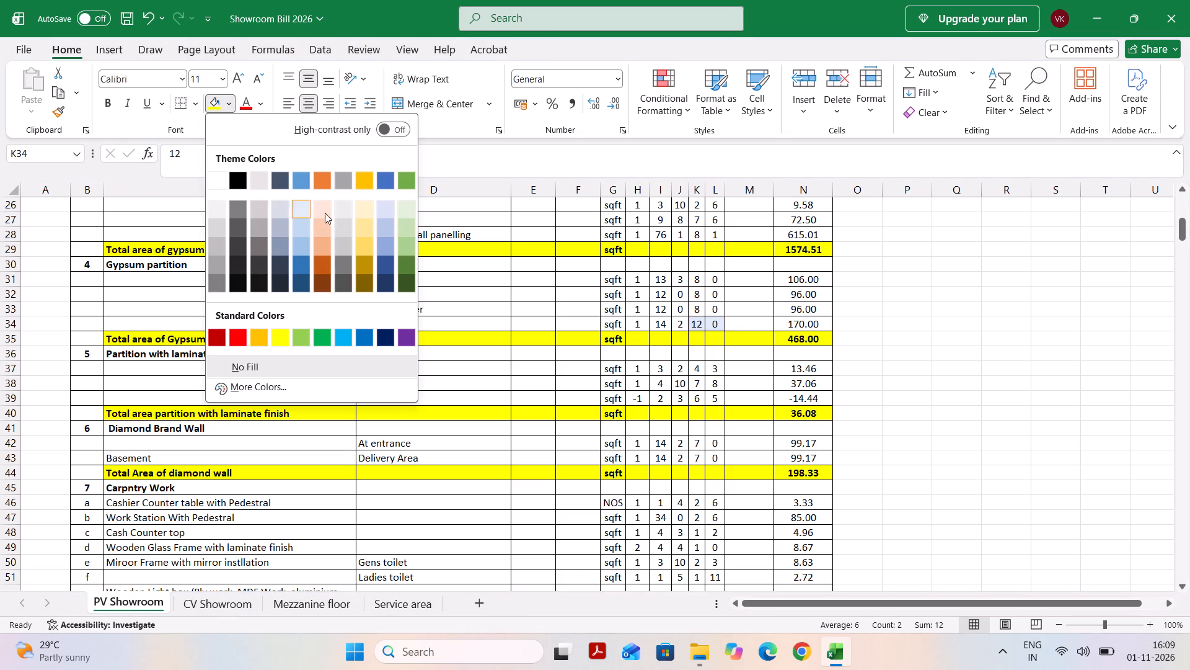
click(328, 223)
click(719, 455)
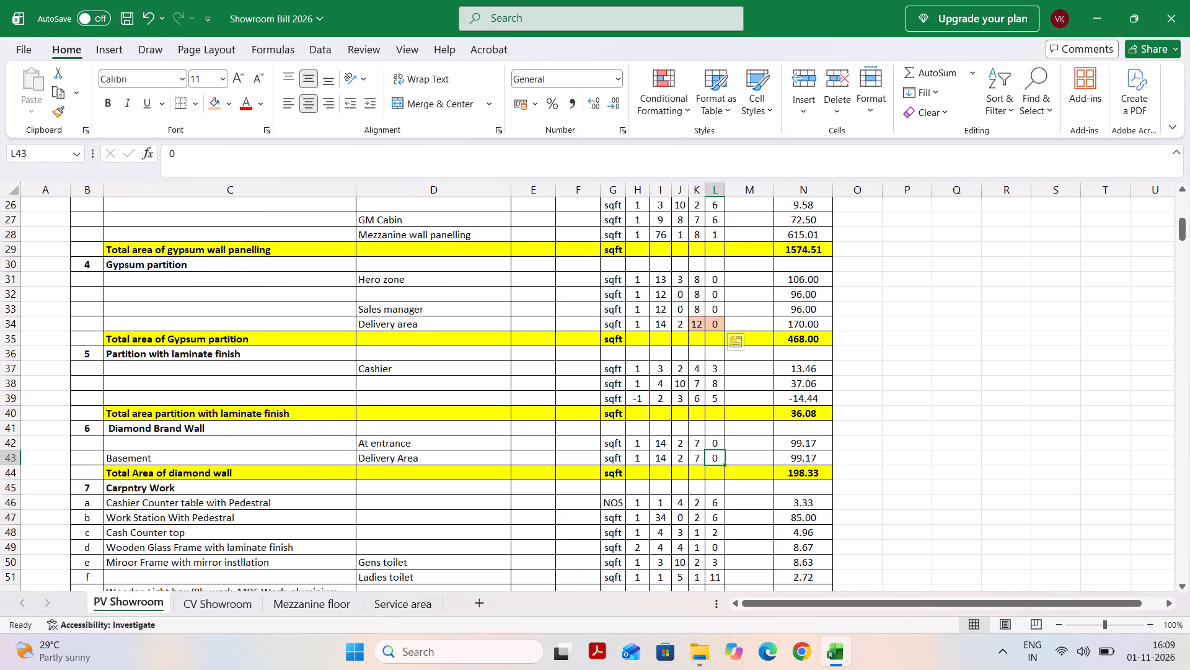
Review the remaining PV Showroom items, then examine the Mezzanine floor sheet's gypsum ceiling, gypsum partition and tile measurements.
scroll(719, 455, down, 1)
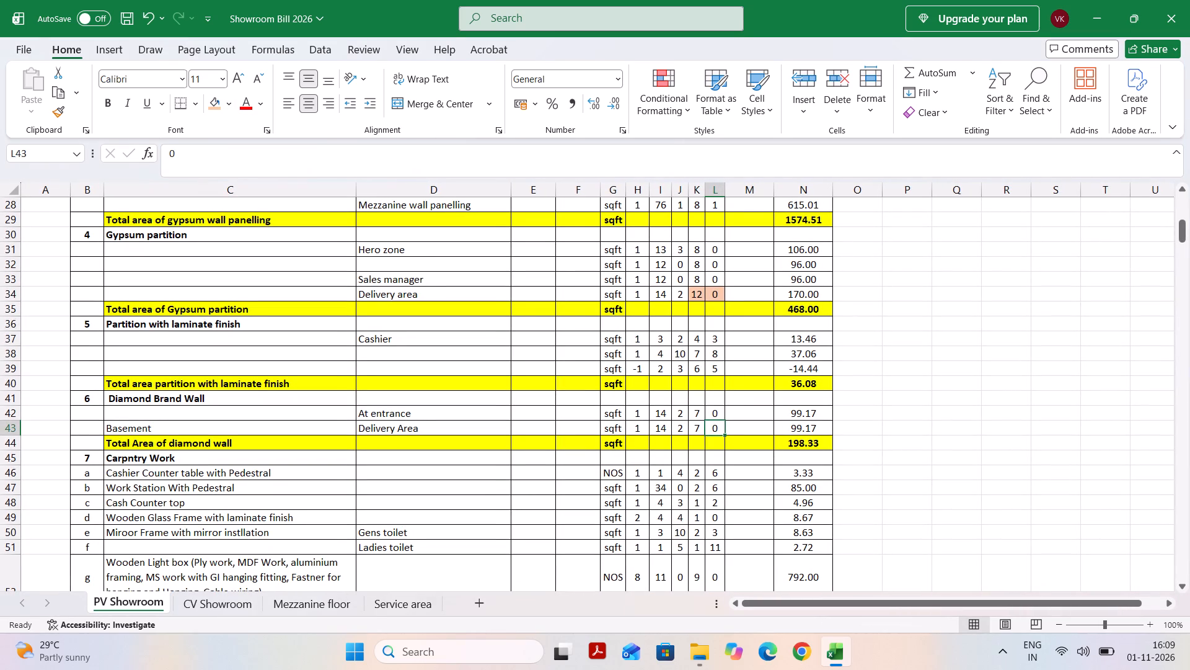
scroll(719, 455, down, 1)
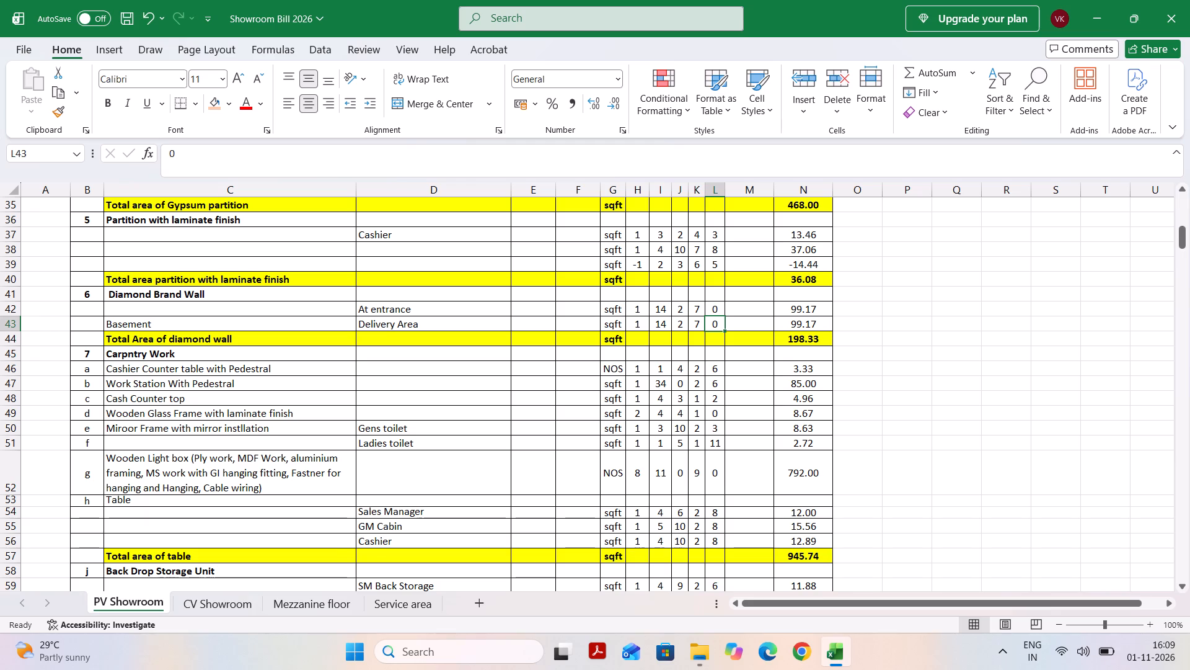
click(297, 602)
scroll(293, 504, down, 1)
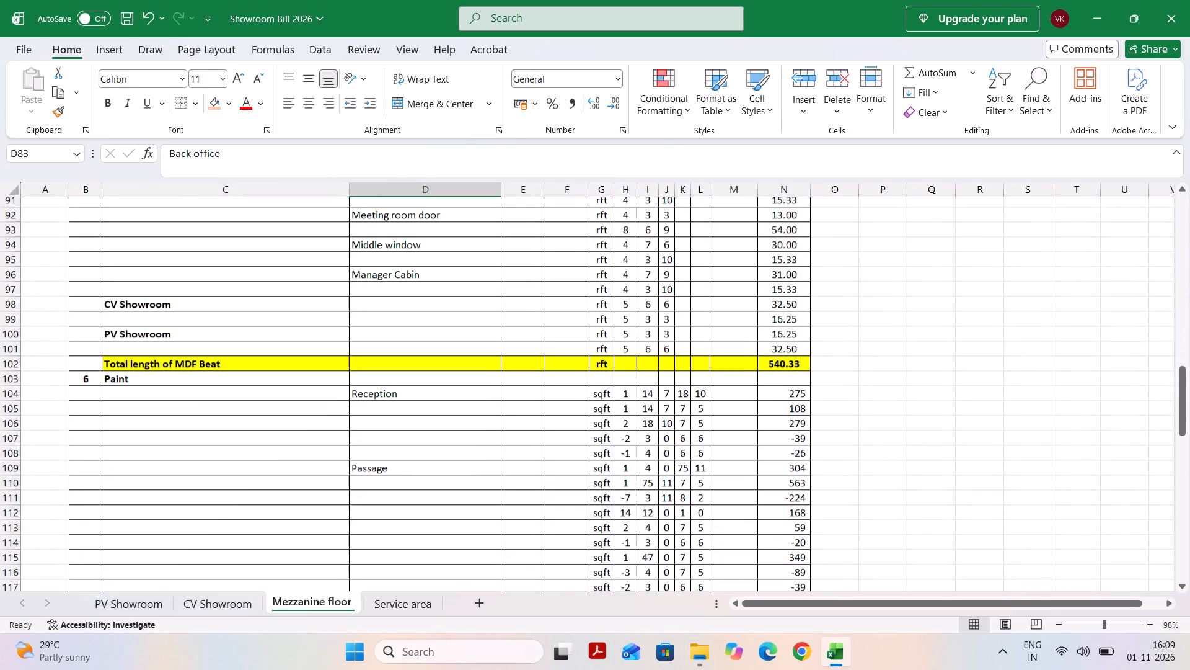
scroll(348, 485, down, 1)
scroll(348, 485, up, 2)
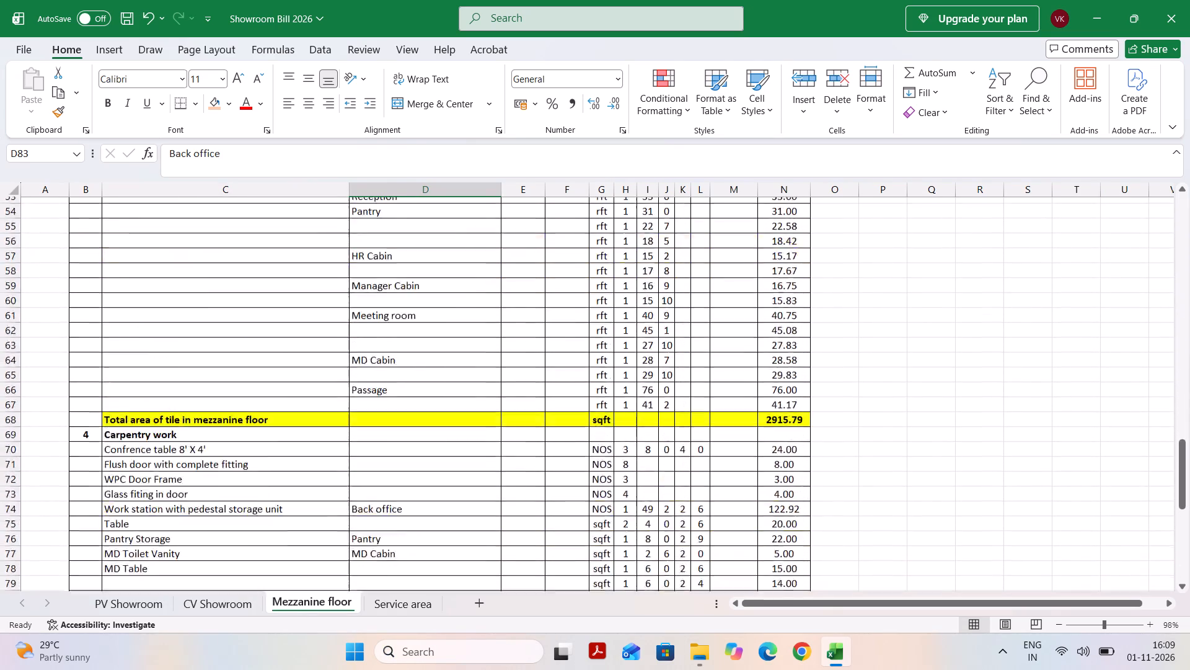
scroll(348, 485, up, 1)
scroll(348, 485, down, 2)
scroll(348, 485, up, 6)
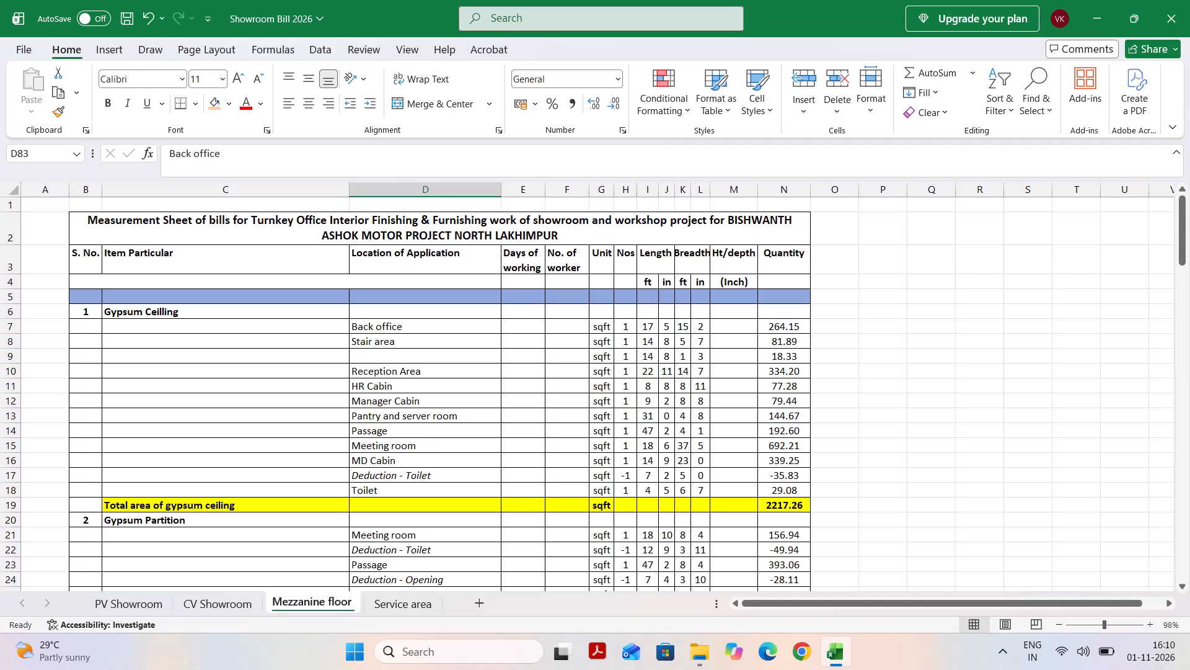
scroll(382, 444, down, 3)
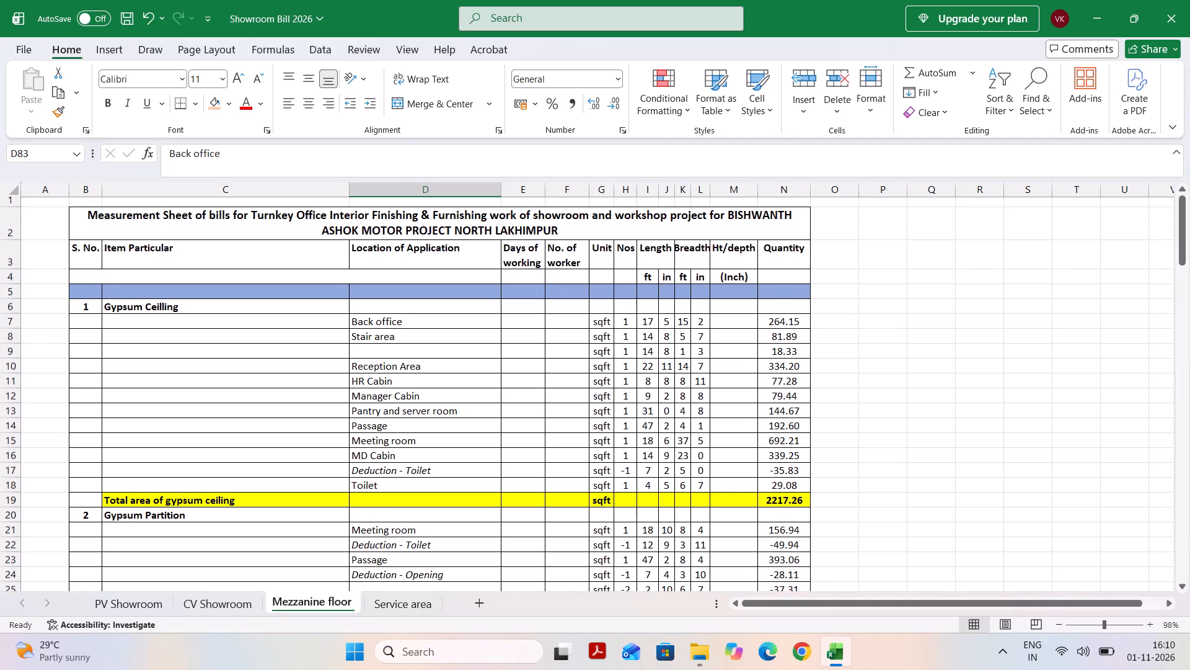
scroll(382, 444, down, 1)
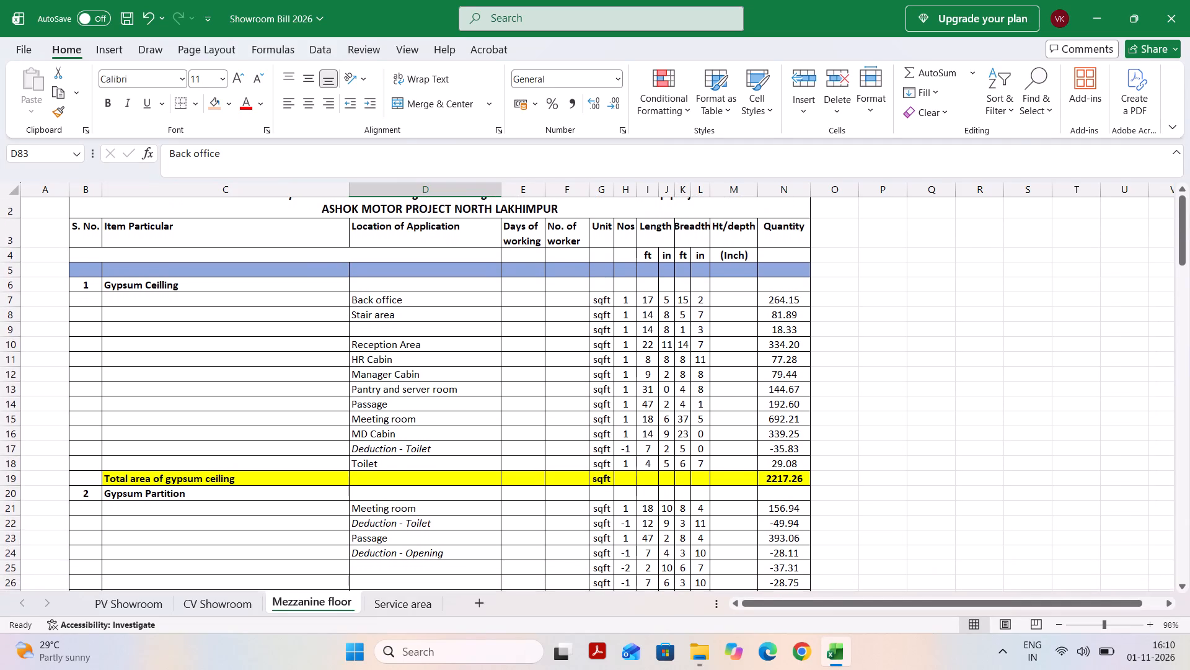
scroll(382, 444, down, 3)
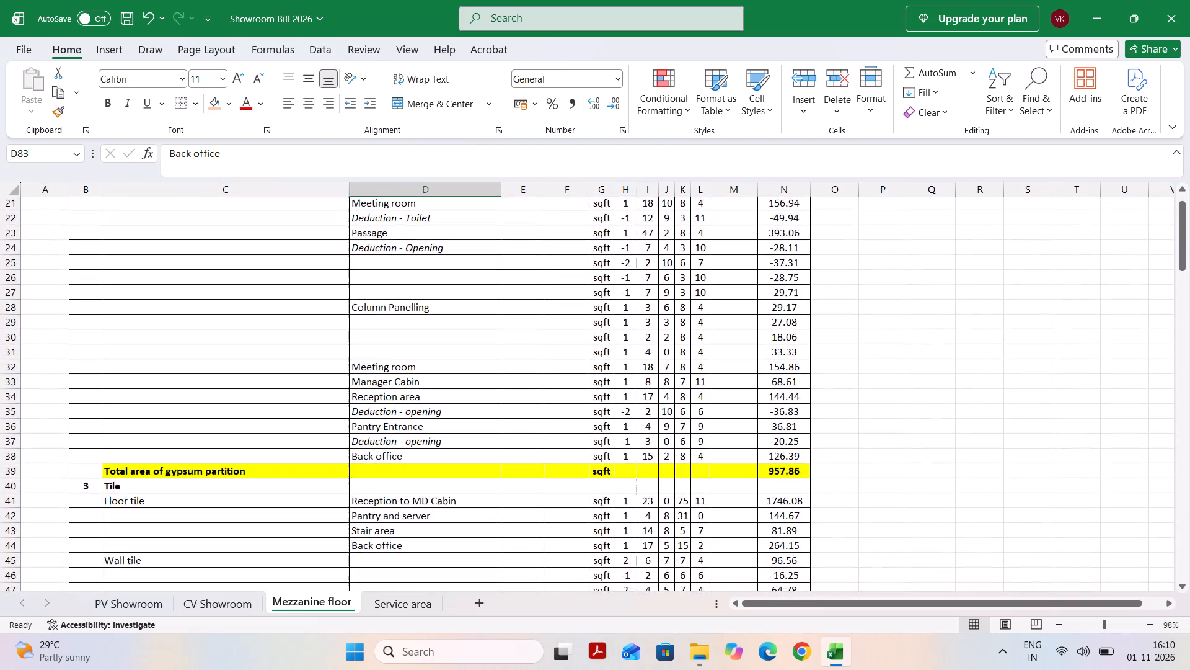
scroll(382, 444, down, 1)
scroll(253, 522, down, 1)
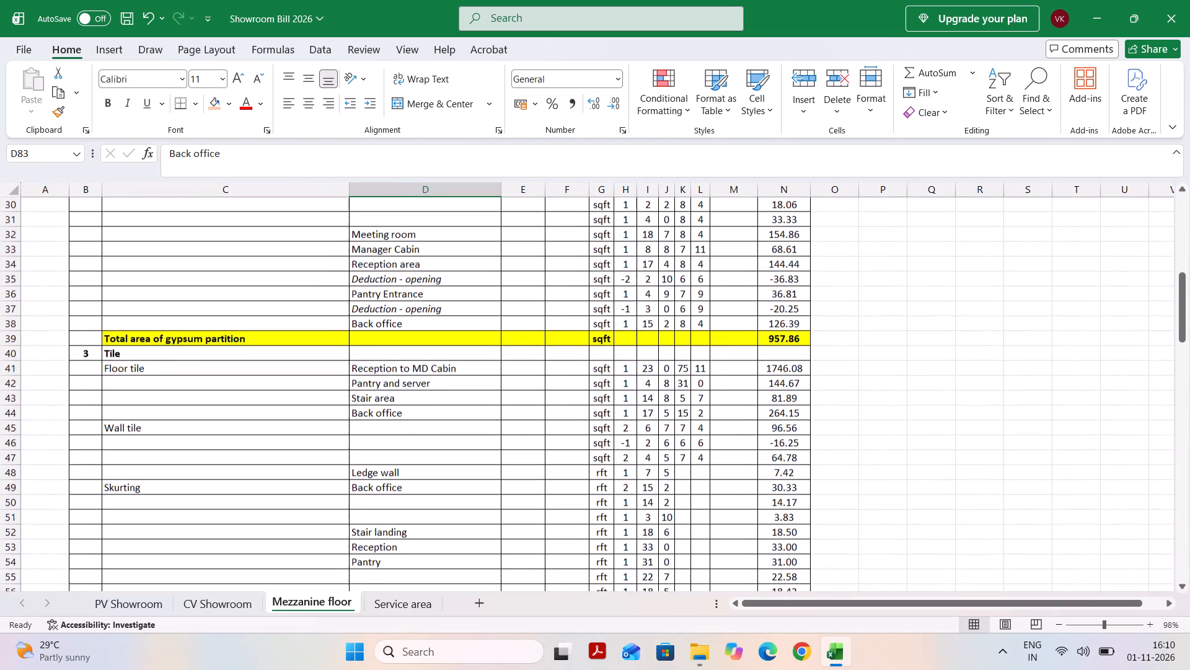
scroll(161, 434, down, 1)
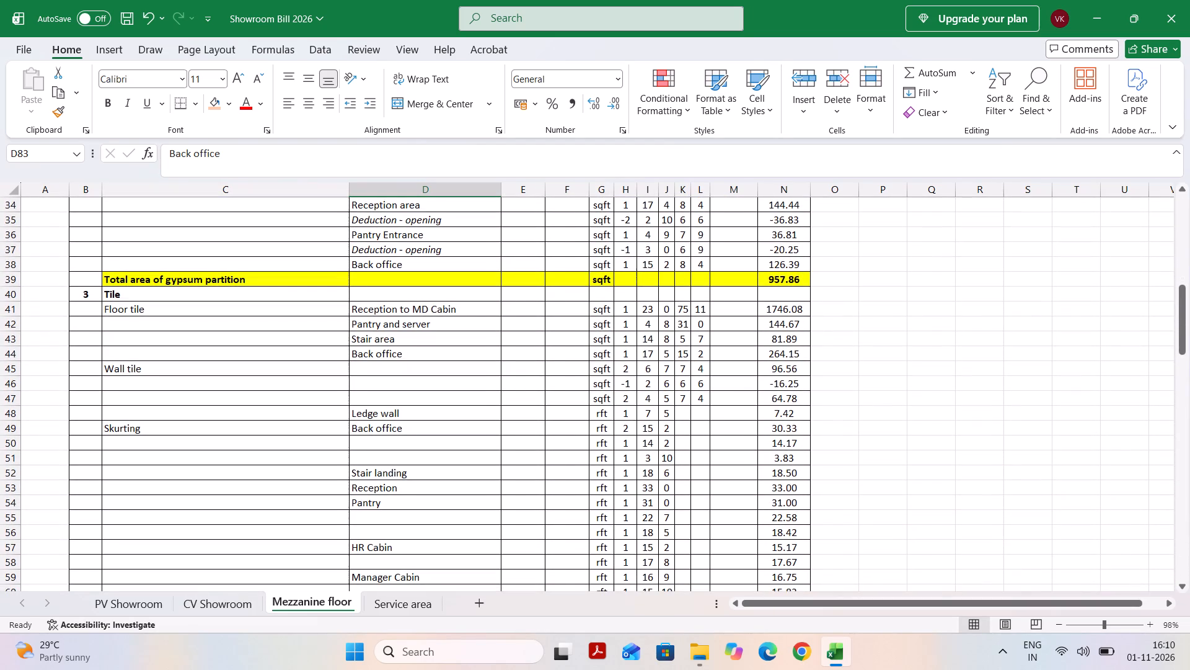
scroll(161, 434, down, 2)
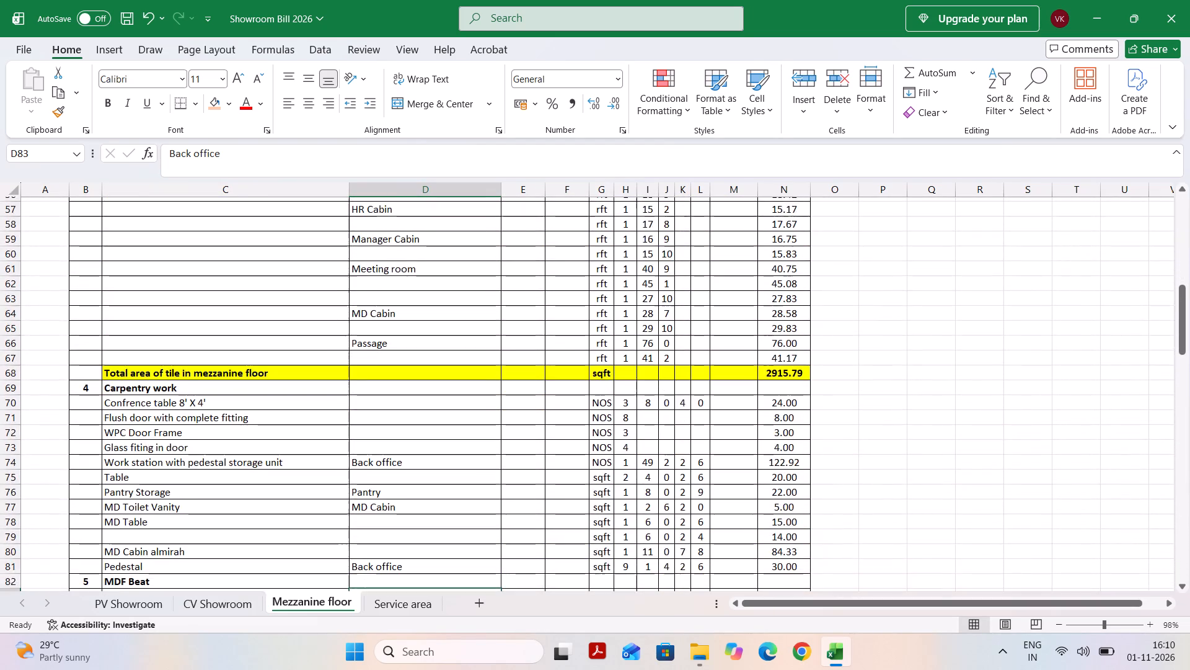
scroll(161, 434, down, 1)
Check the Mezzanine floor Carpentry work entries row by row, from the conference table through the flush door, WPC door frame and glass fitting.
click(155, 345)
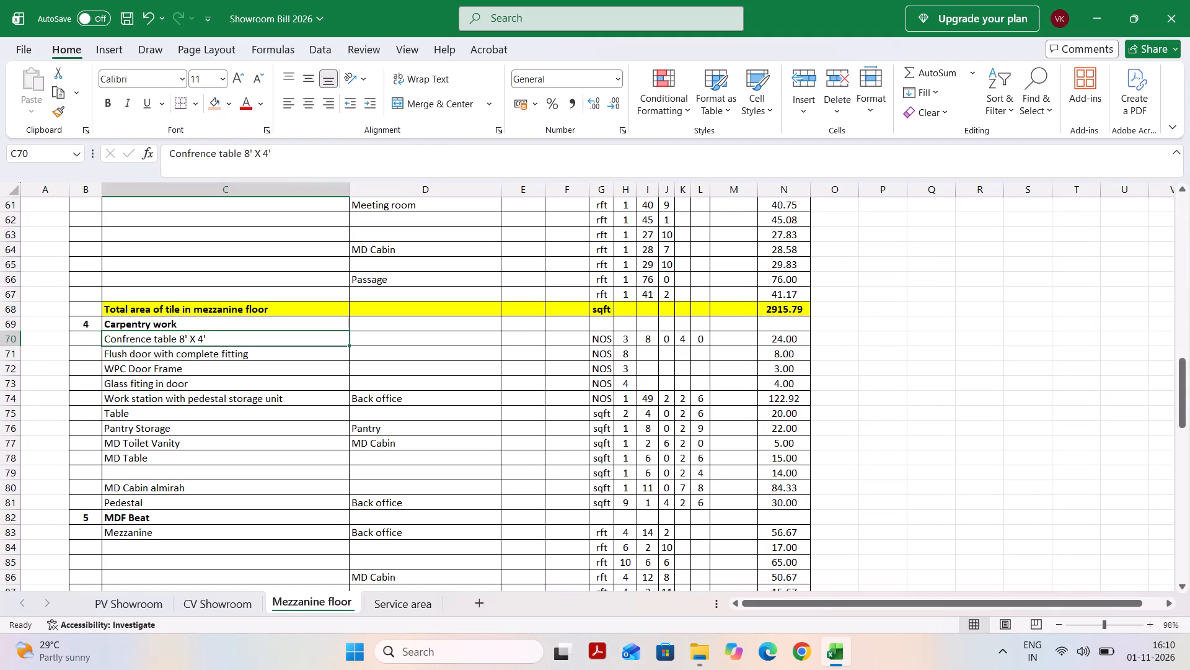
click(272, 348)
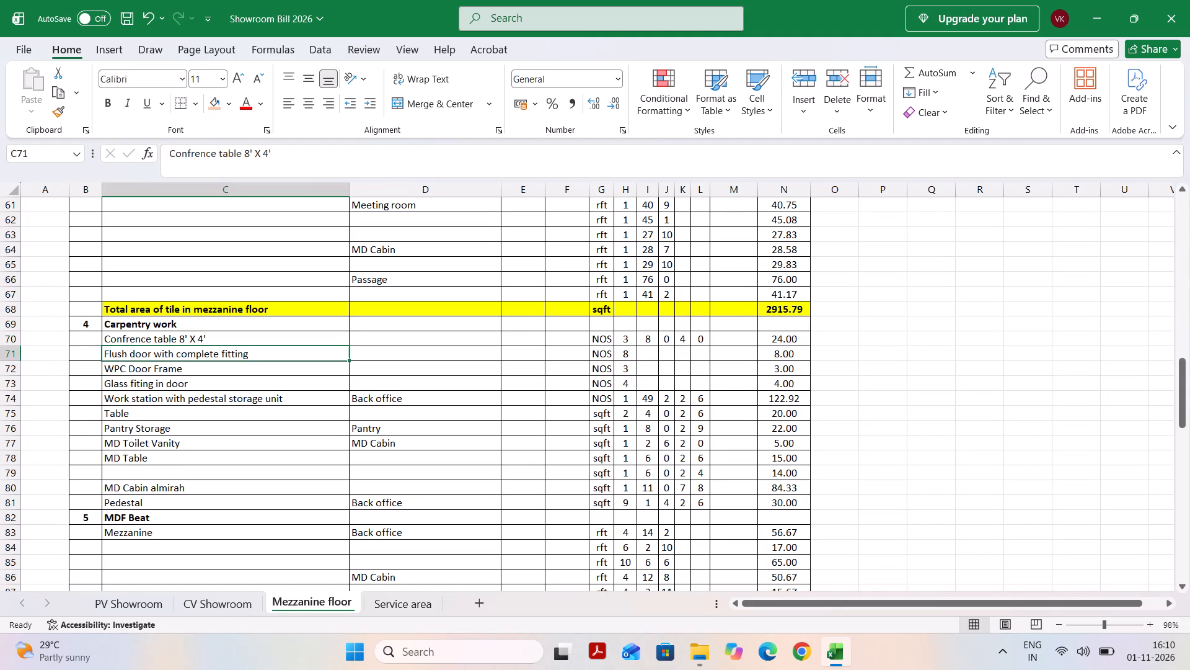
click(253, 339)
click(205, 351)
scroll(205, 351, down, 1)
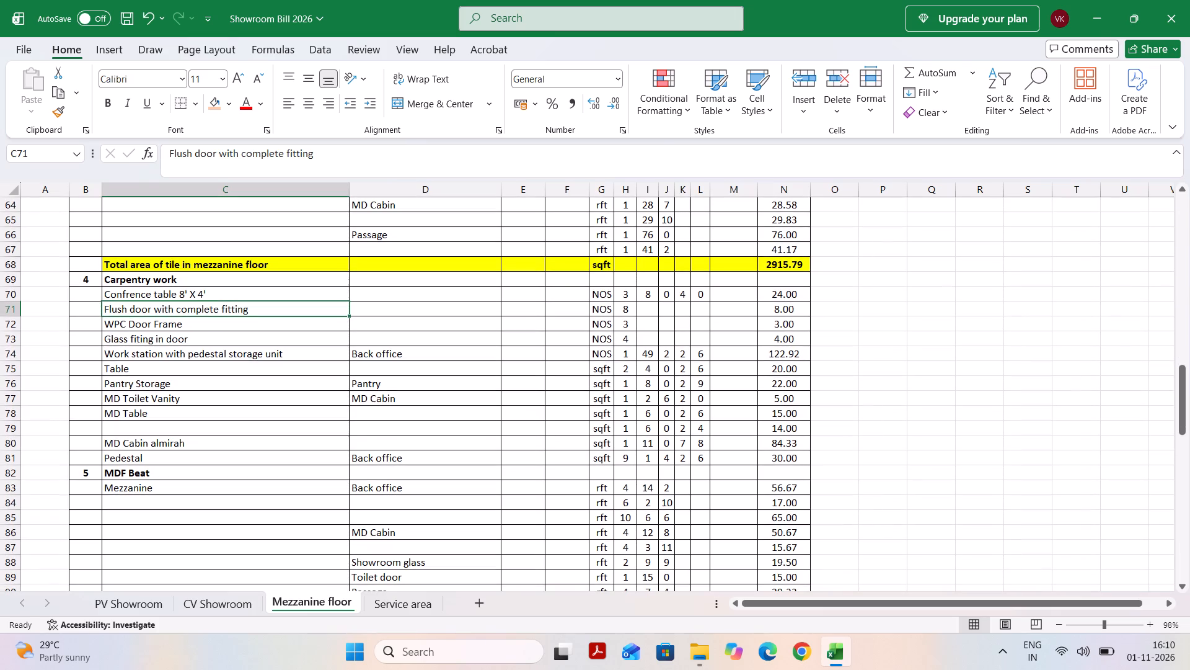
click(302, 352)
click(208, 276)
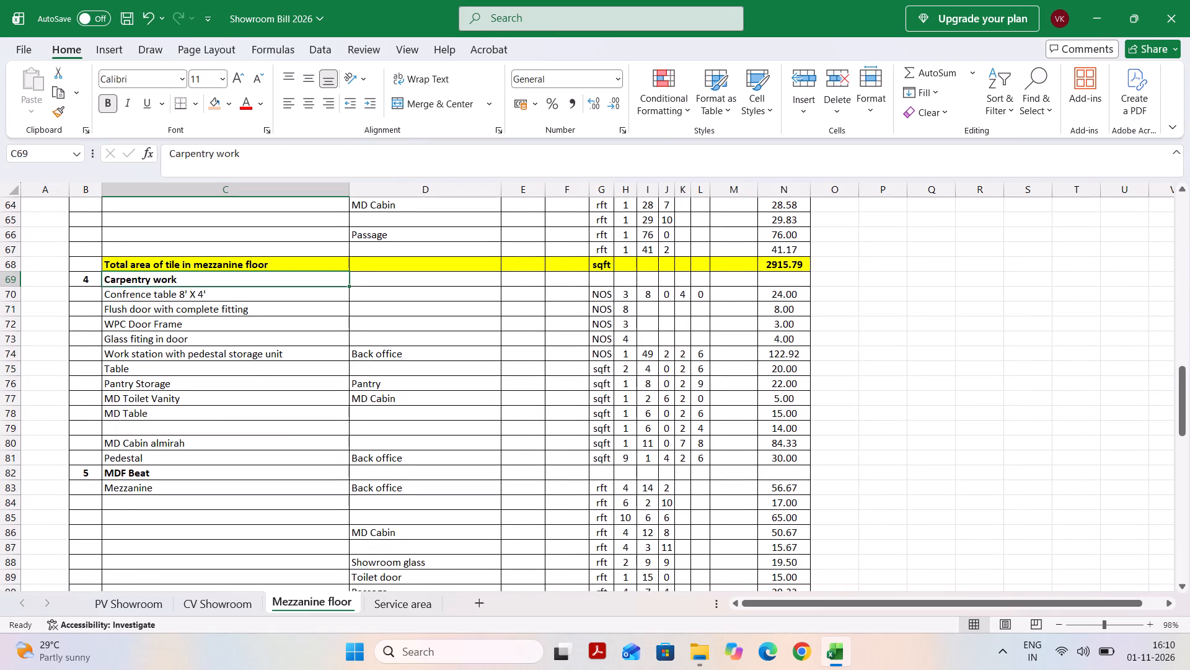
click(210, 298)
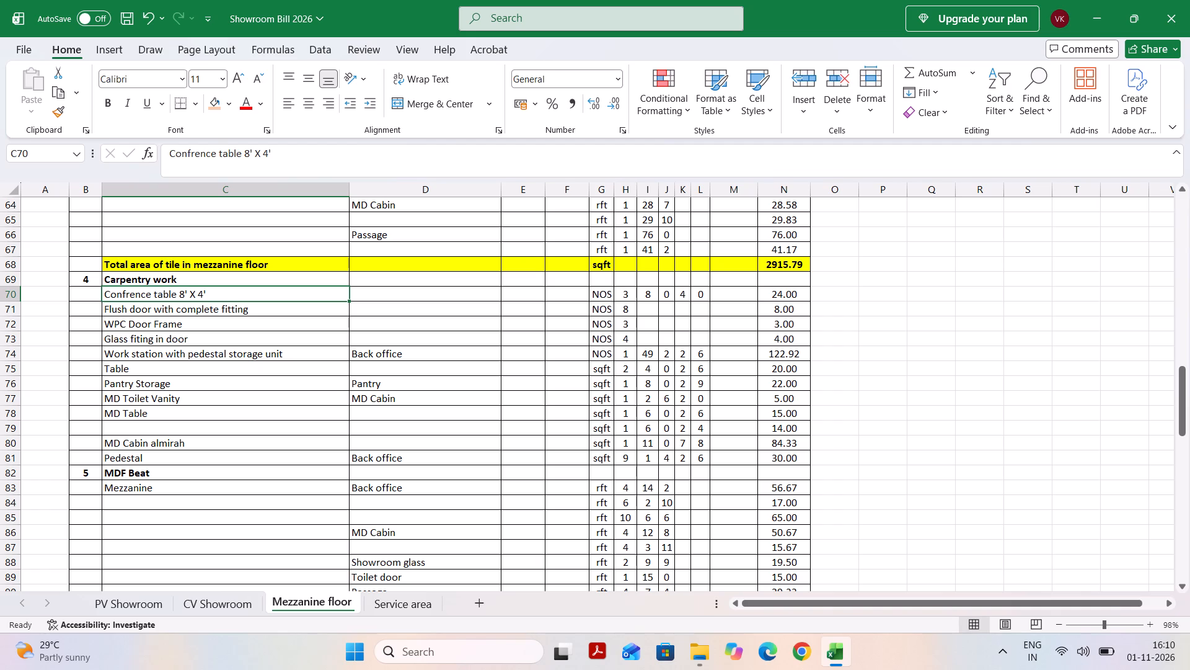
click(233, 301)
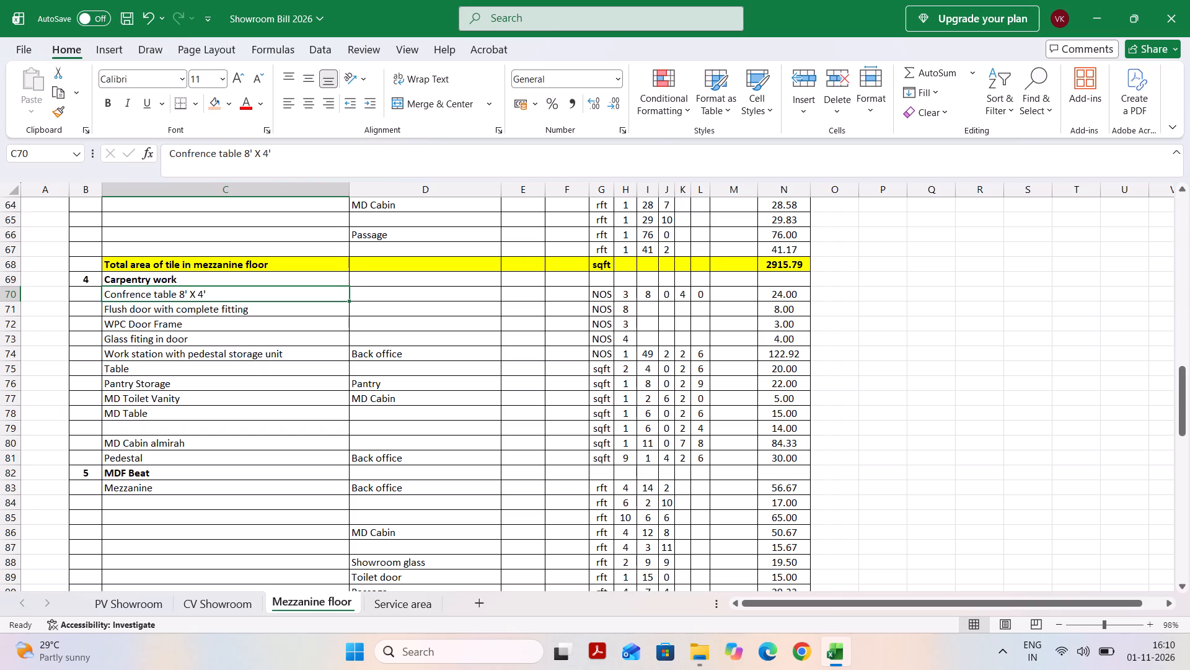
click(256, 311)
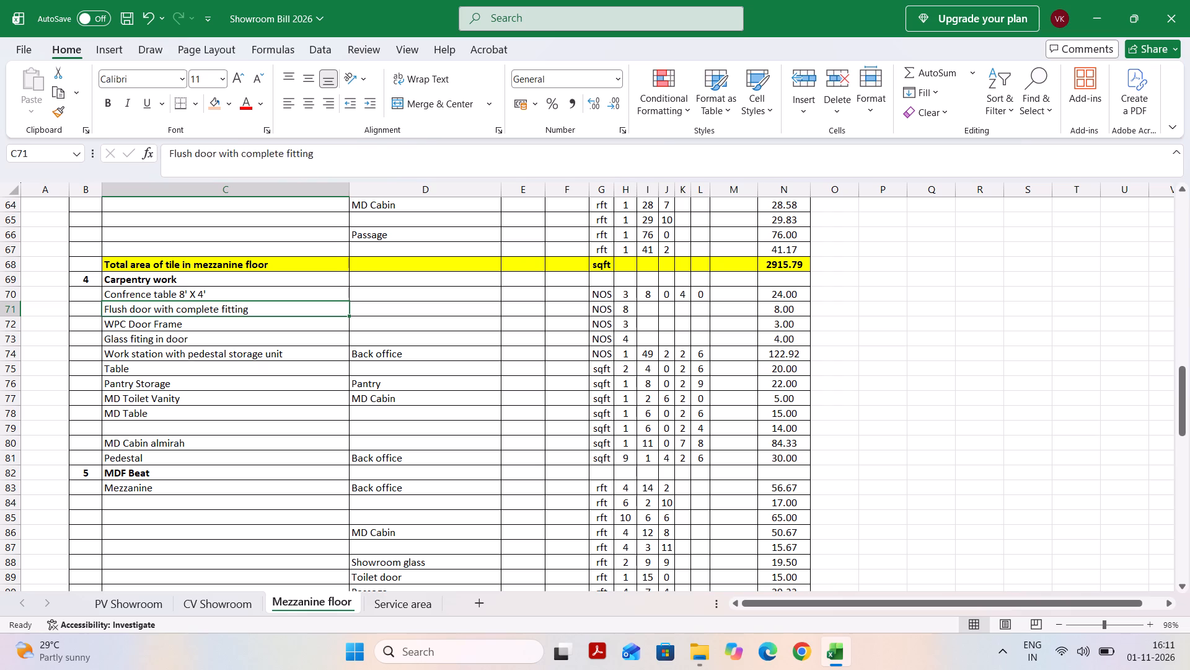
click(256, 311)
click(318, 322)
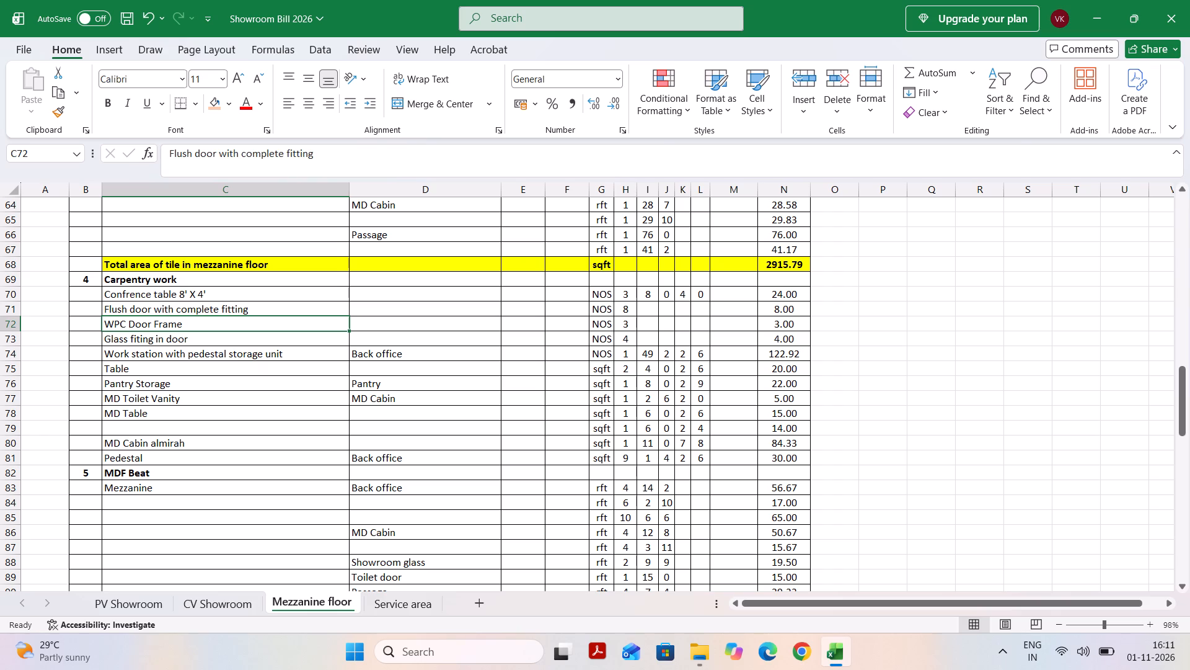
click(275, 331)
click(273, 337)
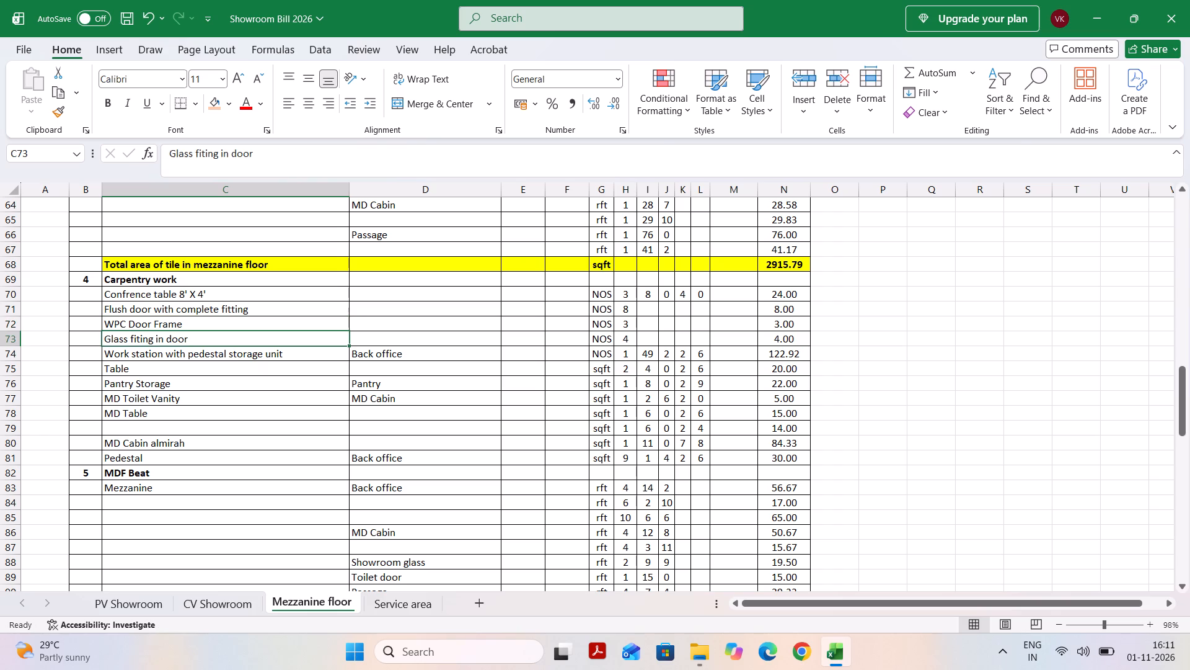
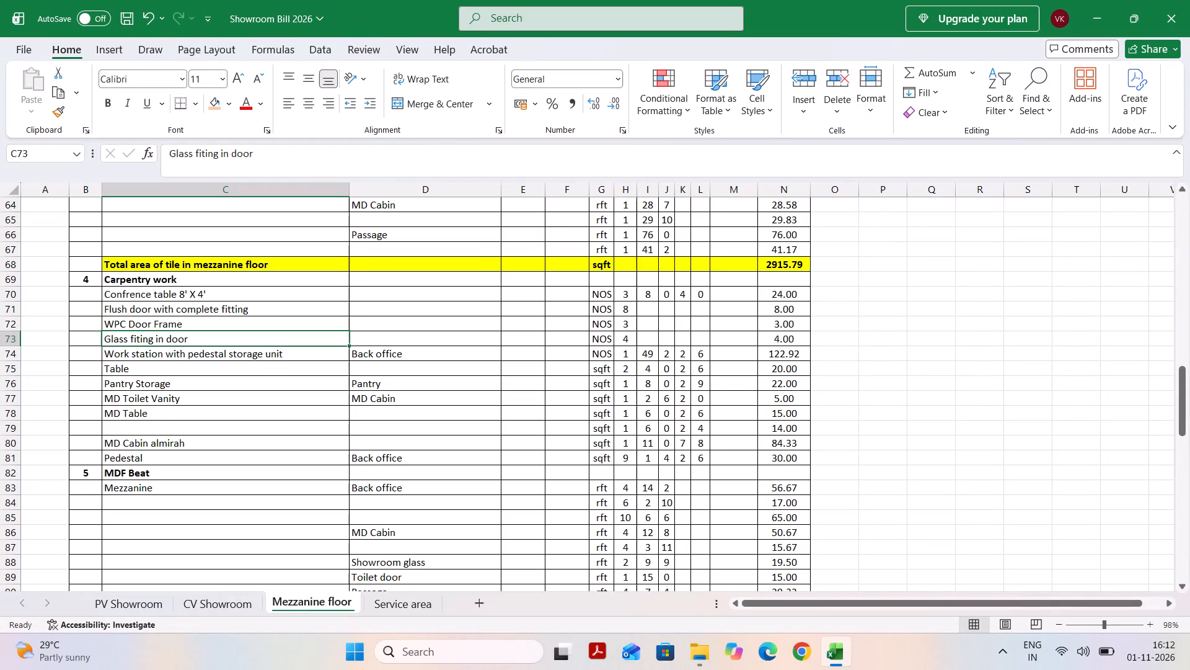
Check the Back office work station with pedestal storage unit entry under Carpentry work on the Mezzanine floor sheet.
click(236, 356)
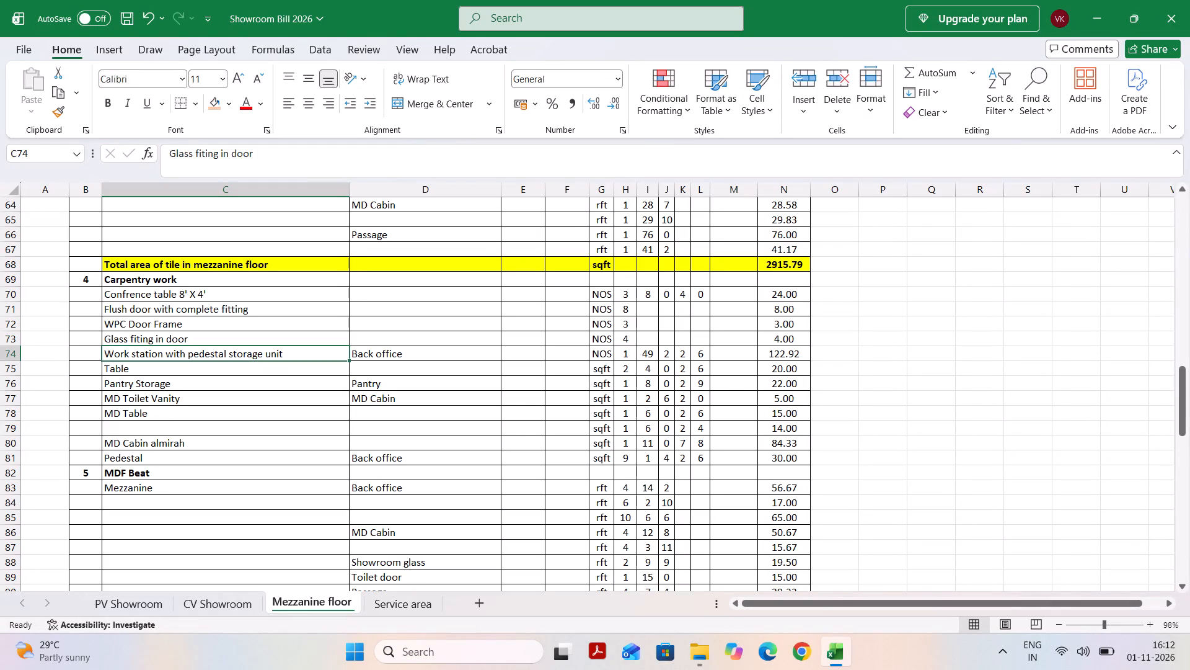